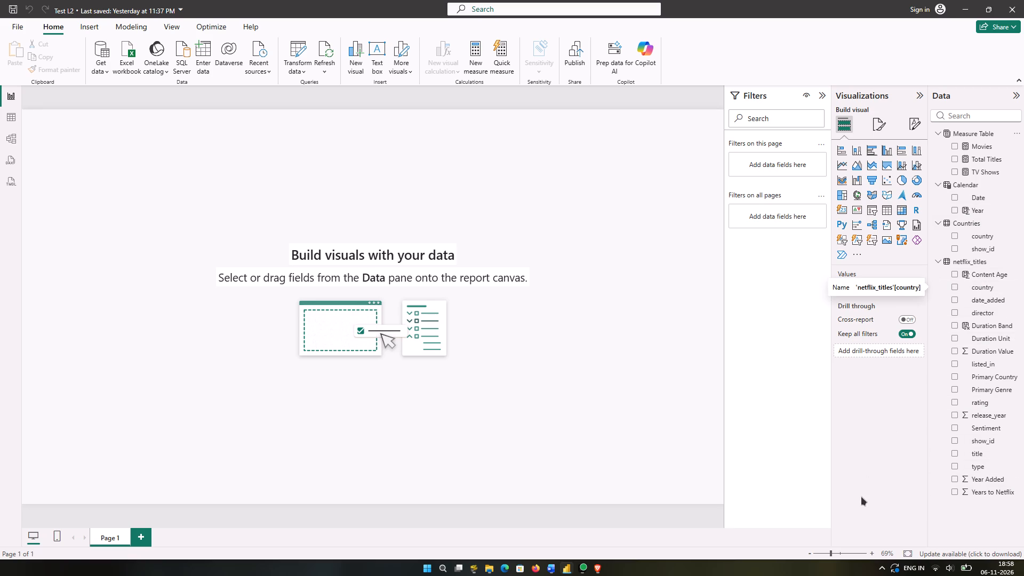
right_click(967, 182)
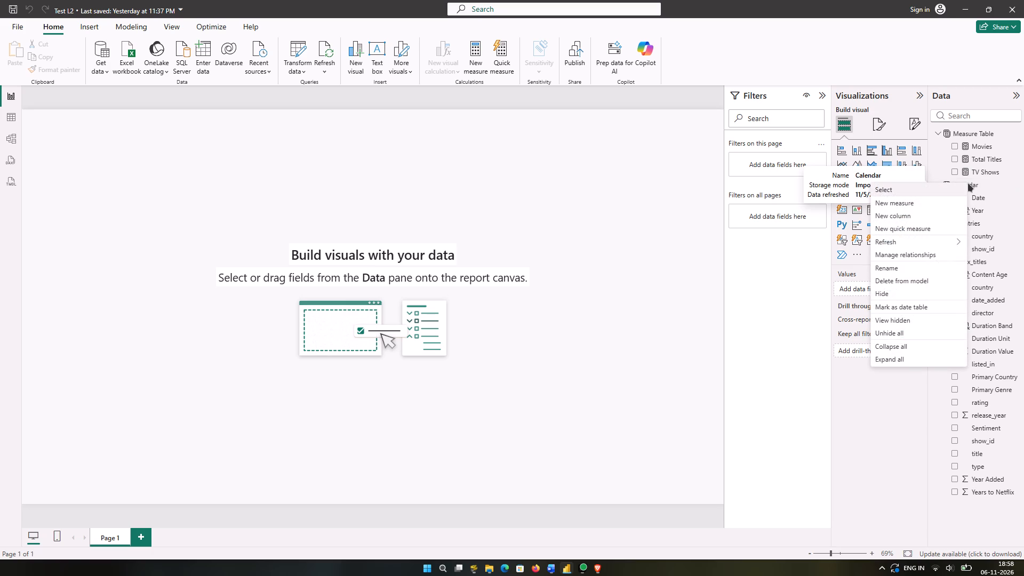
click(919, 218)
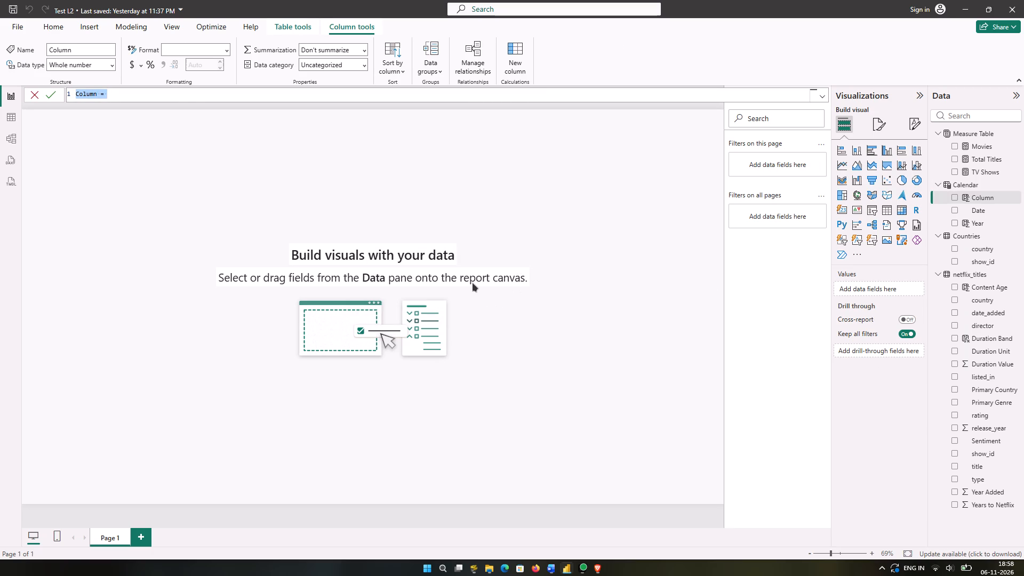
key(ctrl+v)
key(Return)
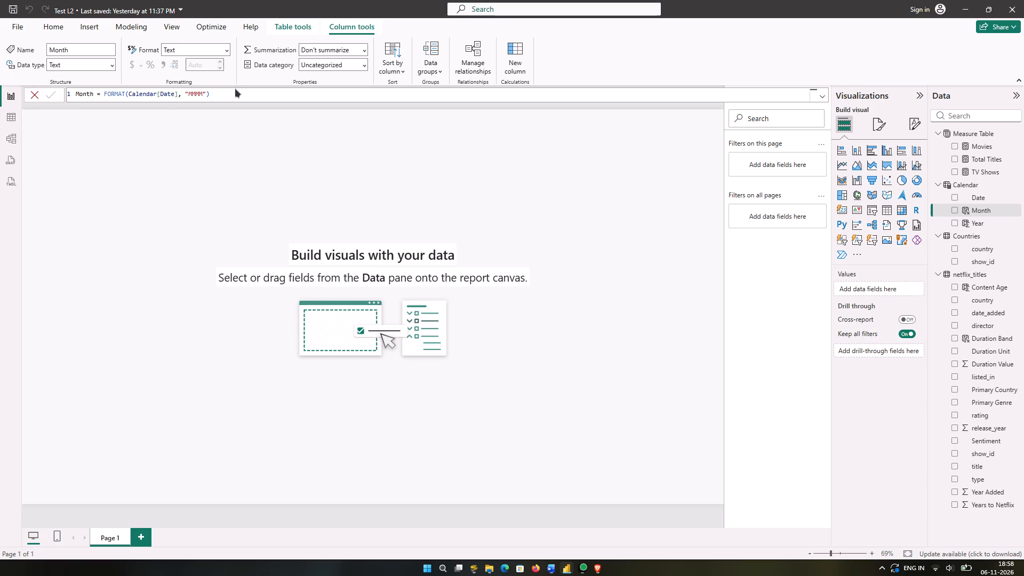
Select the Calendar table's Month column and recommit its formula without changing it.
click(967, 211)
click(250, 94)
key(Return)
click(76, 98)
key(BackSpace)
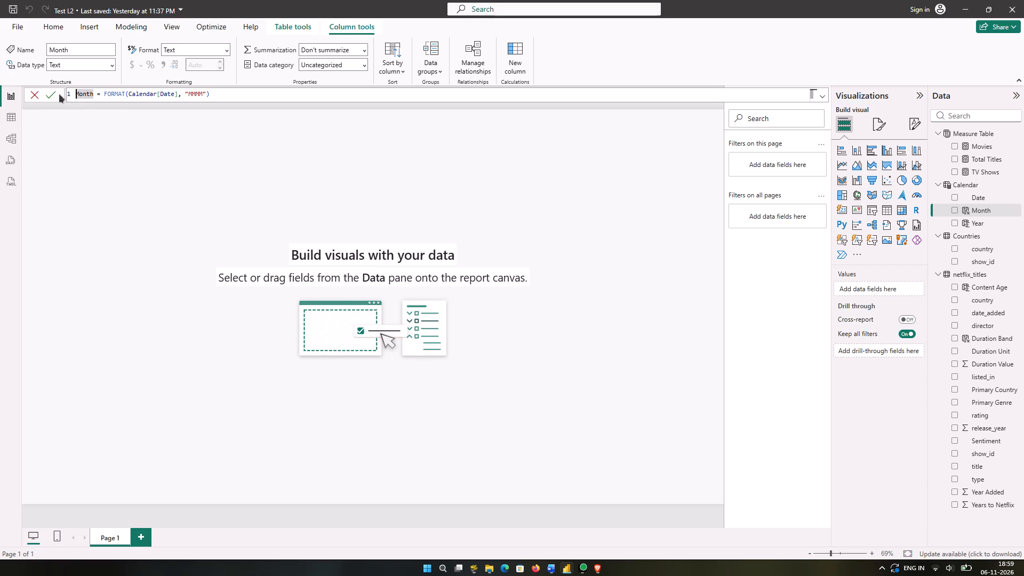
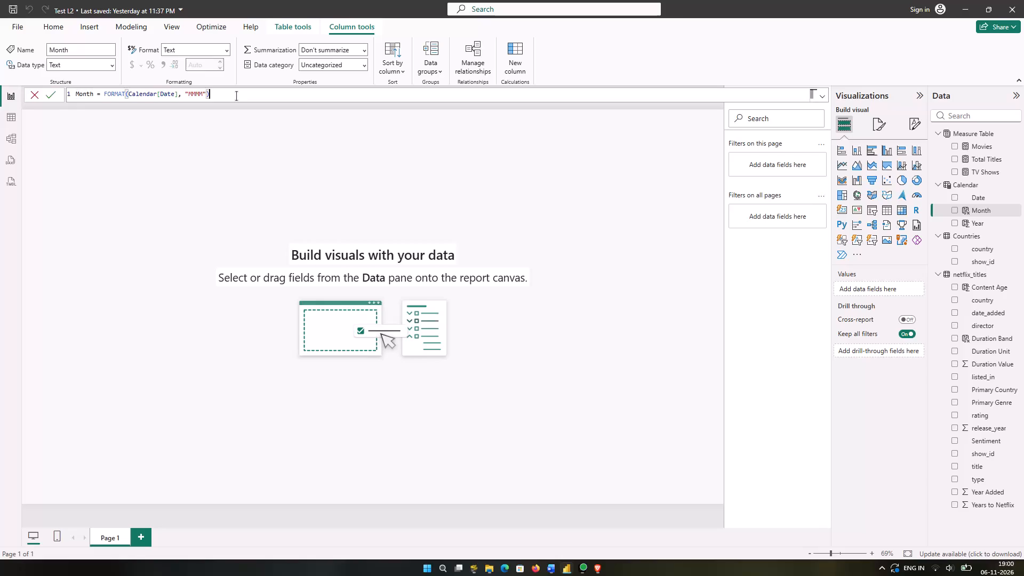
Replace the Calendar table's Month column formula with the copied Month = FORMAT(Calendar[Date], "MMMM"), commit it, and reselect the column.
key(ctrl+a)
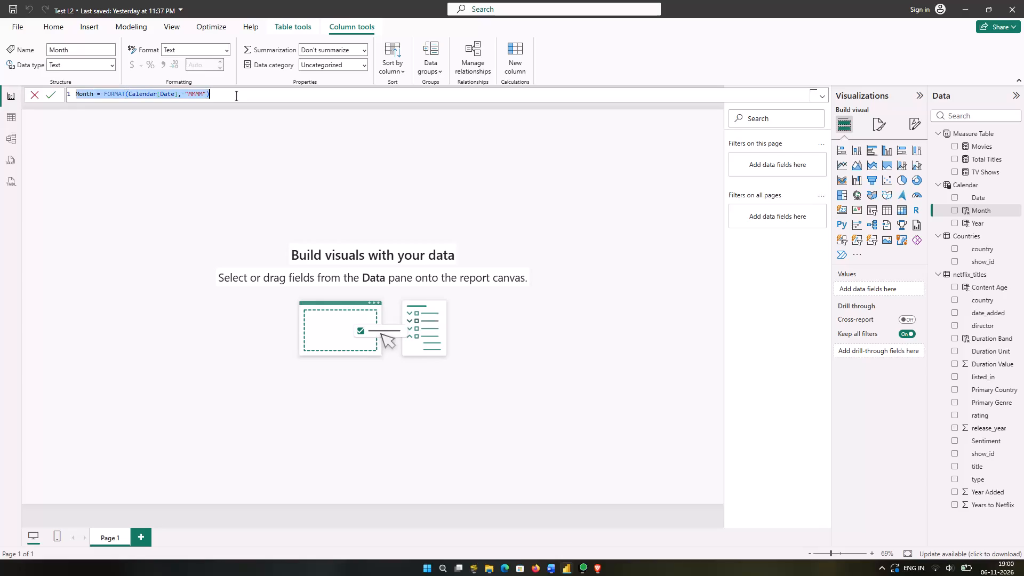
key(ctrl+v)
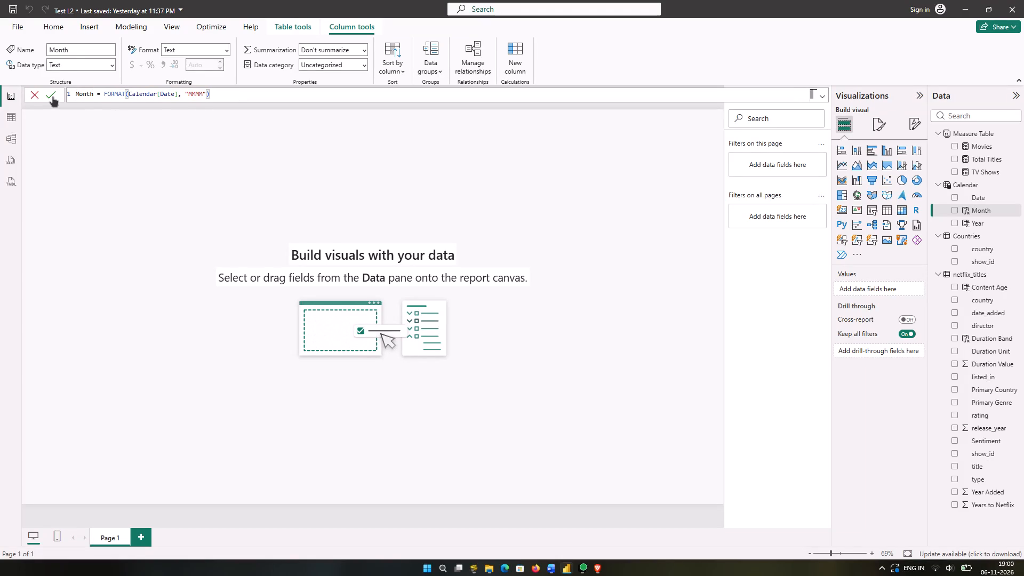
click(52, 96)
click(961, 212)
double_click(964, 212)
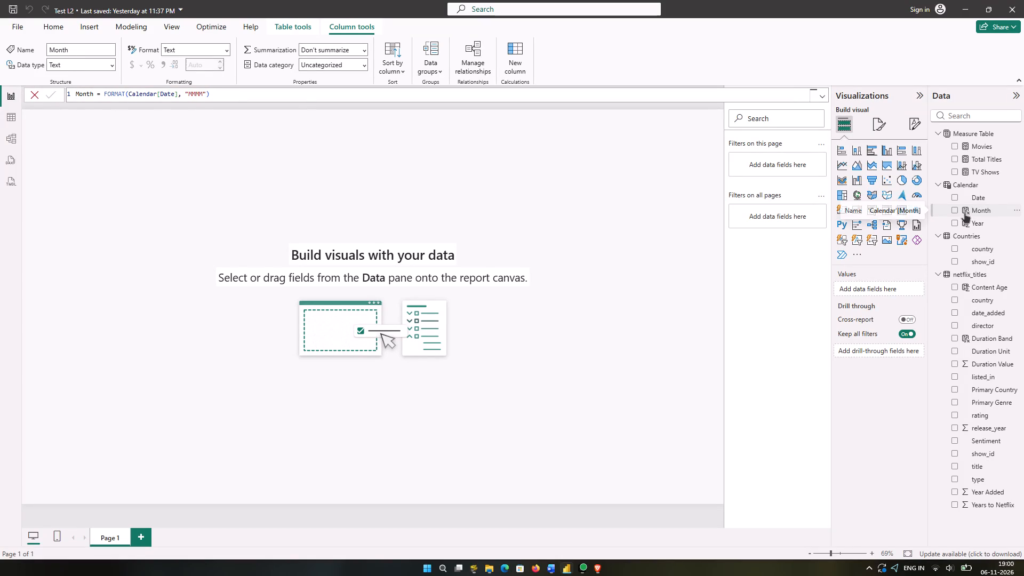
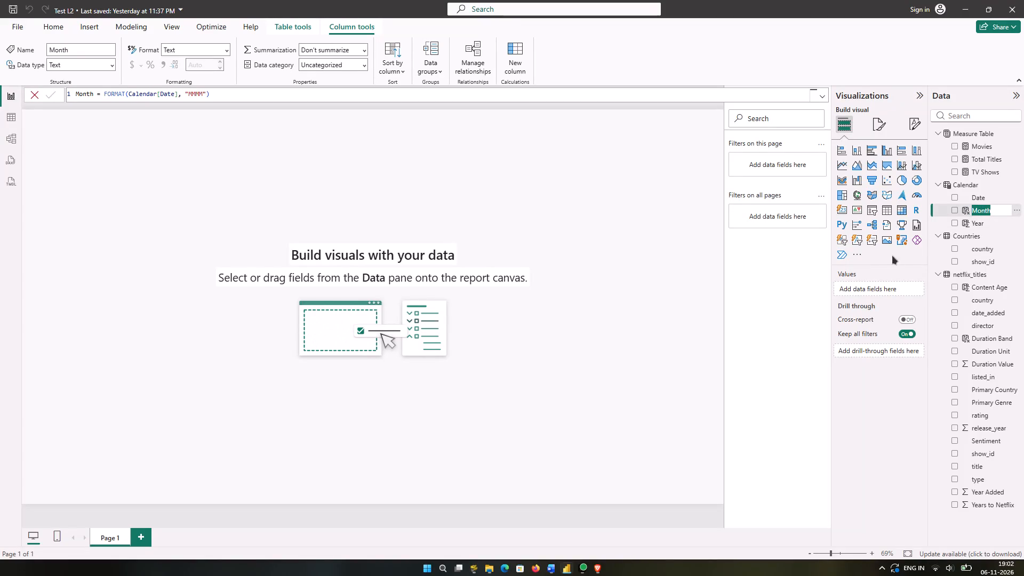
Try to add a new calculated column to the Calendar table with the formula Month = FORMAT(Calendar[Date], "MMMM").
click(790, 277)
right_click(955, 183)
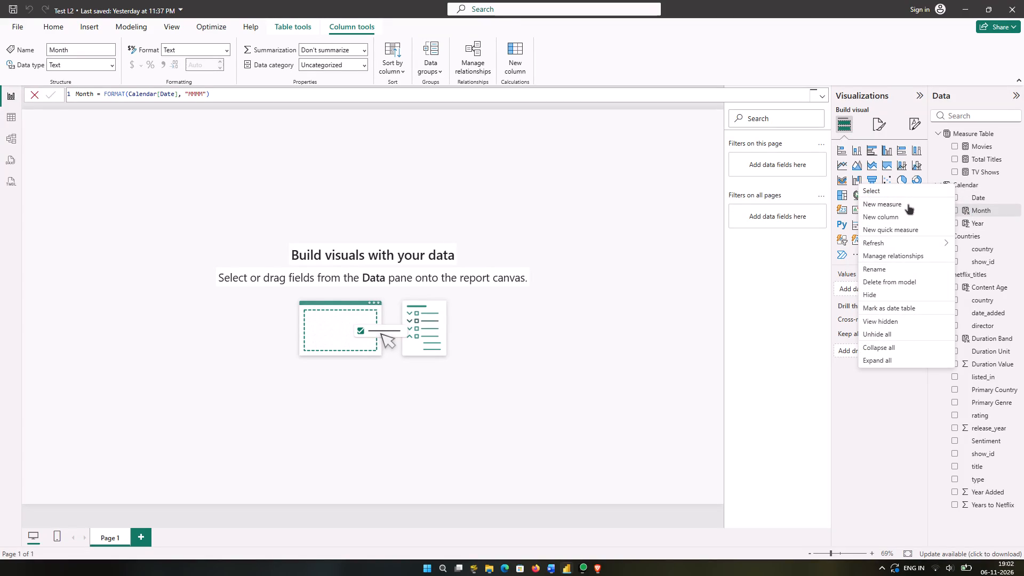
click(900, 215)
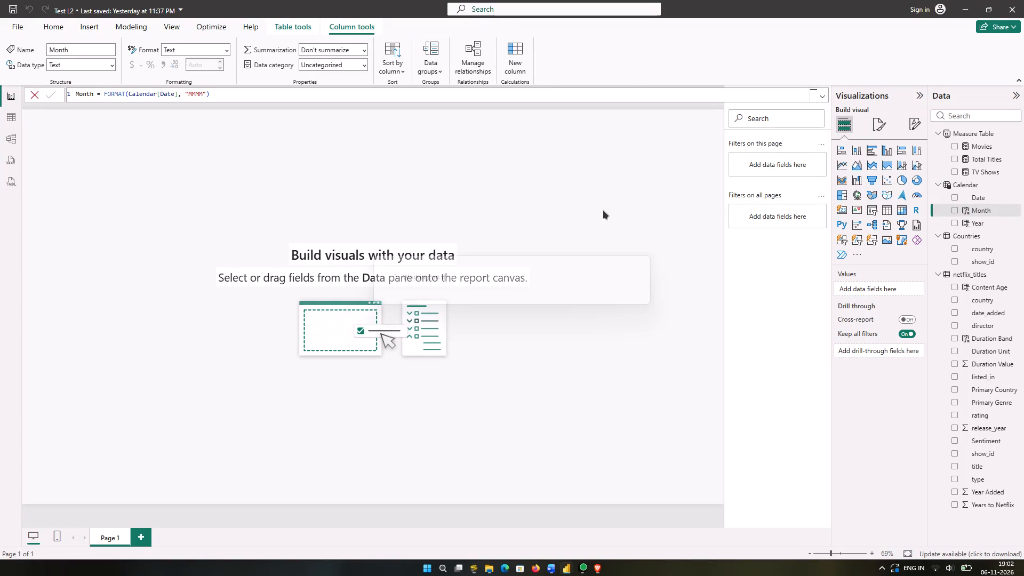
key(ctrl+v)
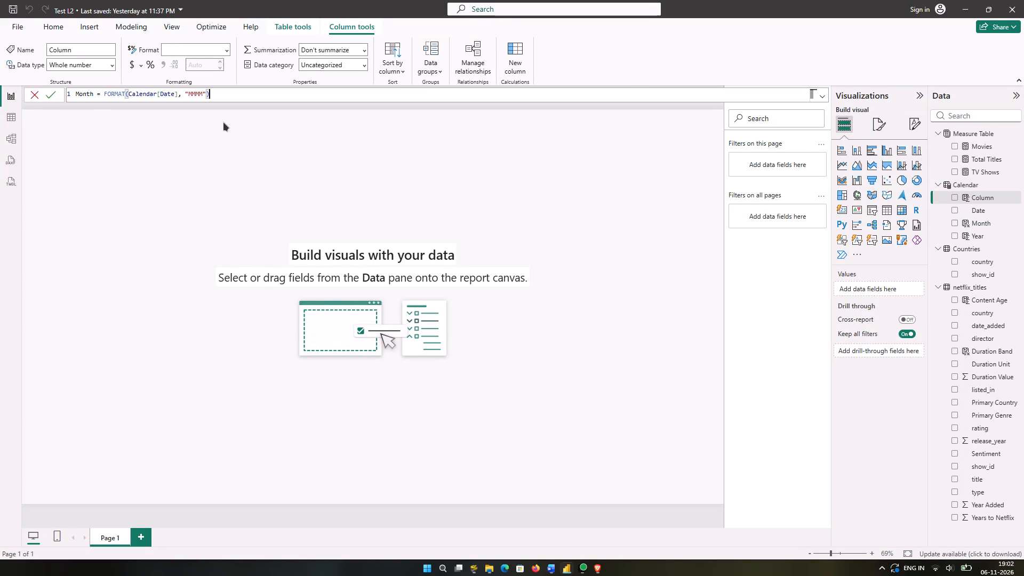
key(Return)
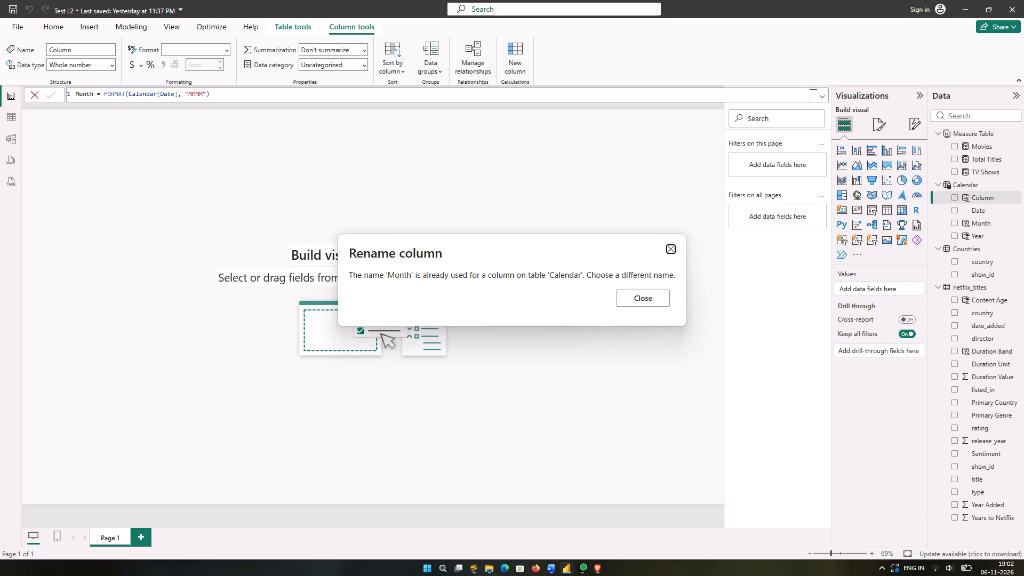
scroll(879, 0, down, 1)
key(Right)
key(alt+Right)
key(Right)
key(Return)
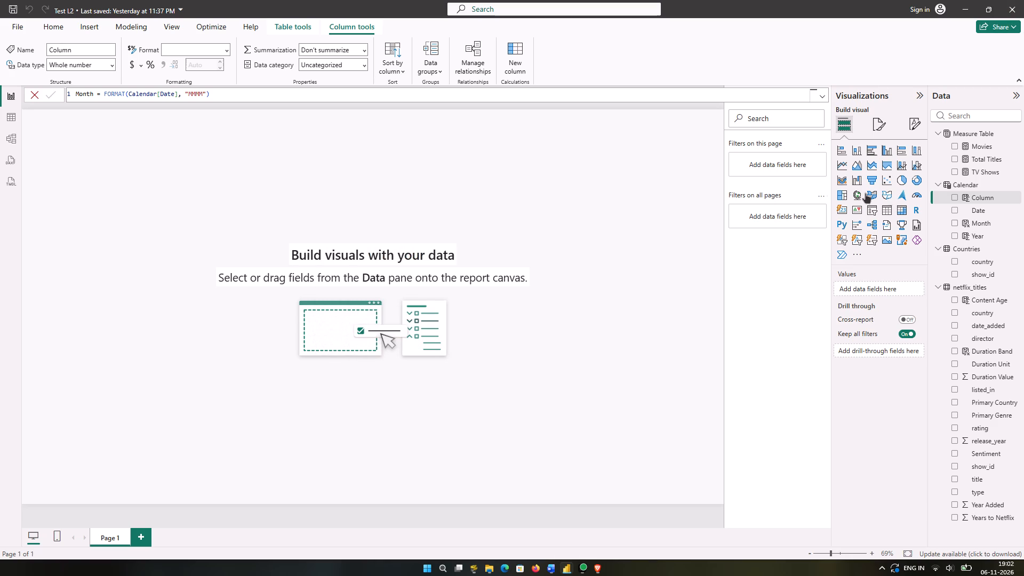
Delete the existing Month column from the Calendar table in the model.
click(985, 226)
click(1023, 223)
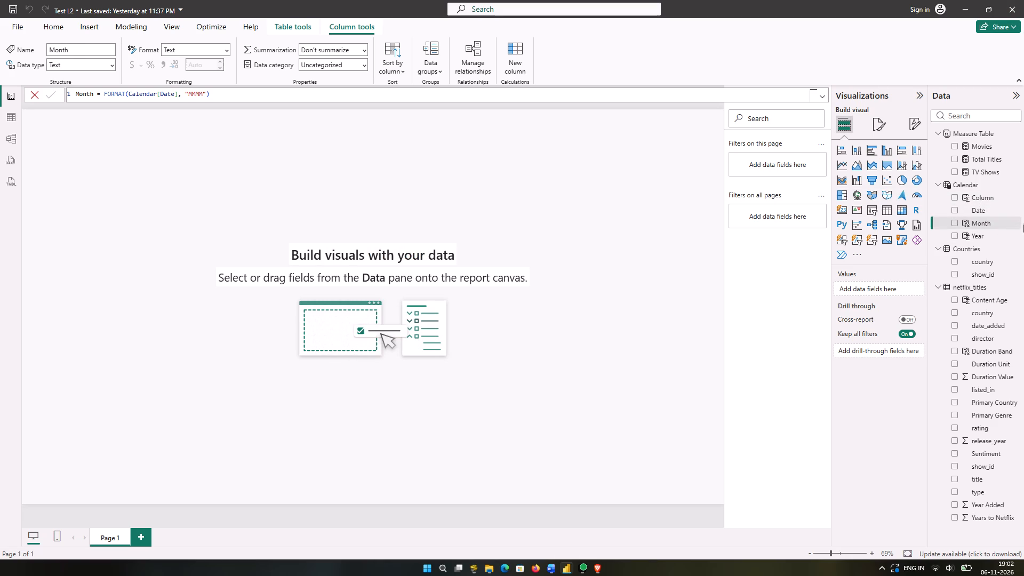
click(1019, 223)
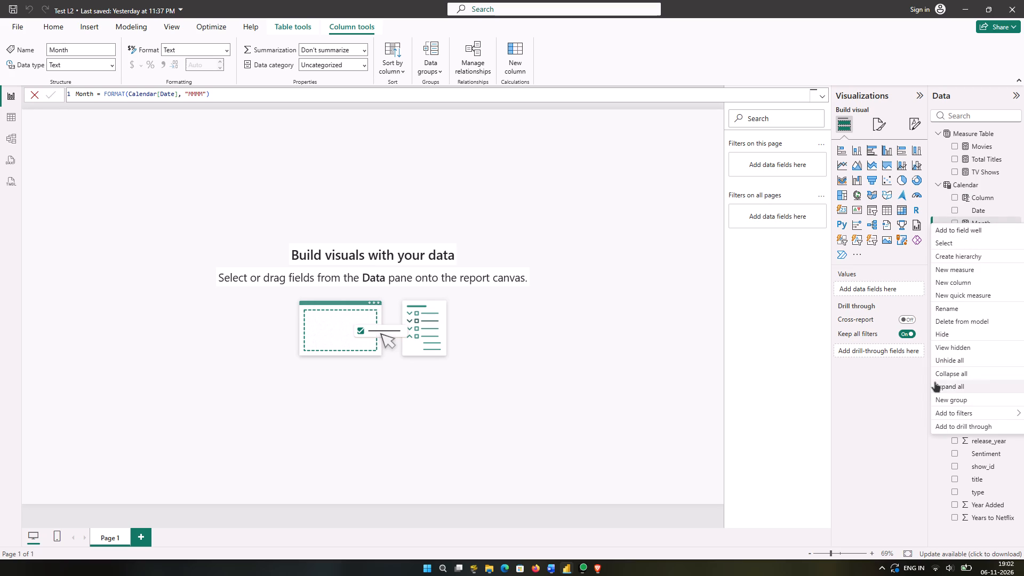
click(956, 319)
click(572, 304)
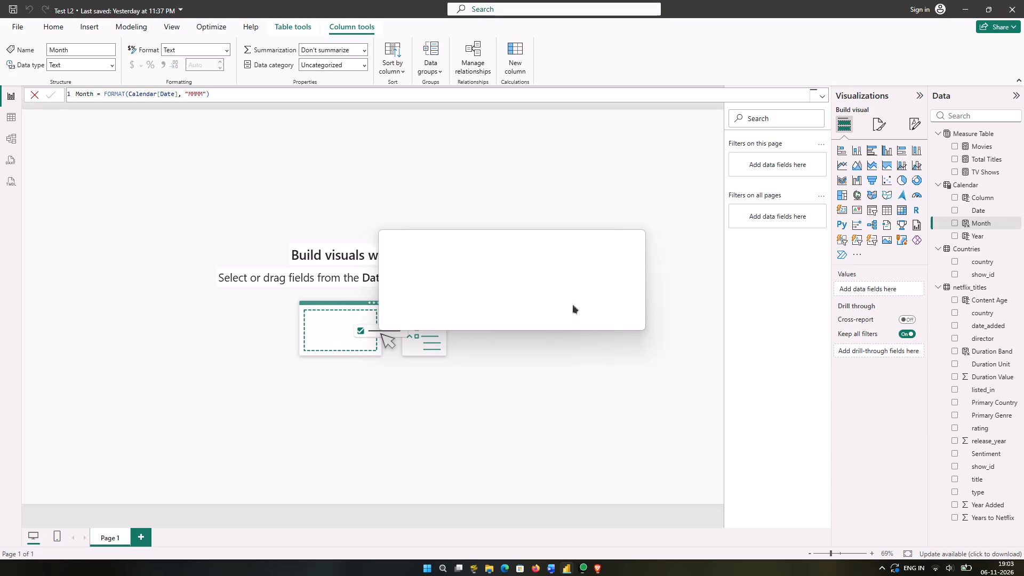
Replace the Calendar table's own formula with the copied Month = FORMAT(Calendar[Date], "MMMM") and commit it.
click(227, 94)
key(ctrl+a)
key(ctrl+v)
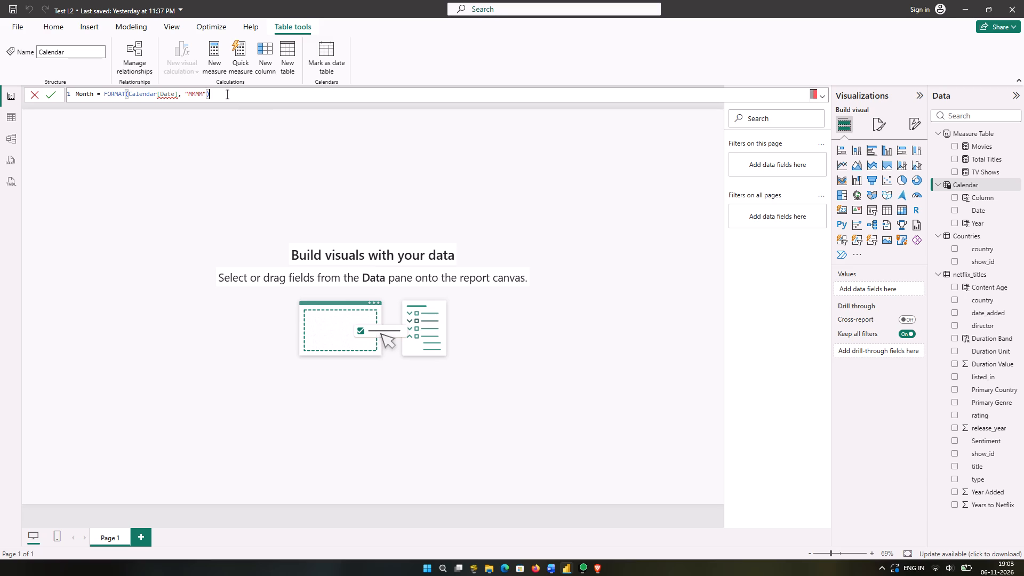
key(Return)
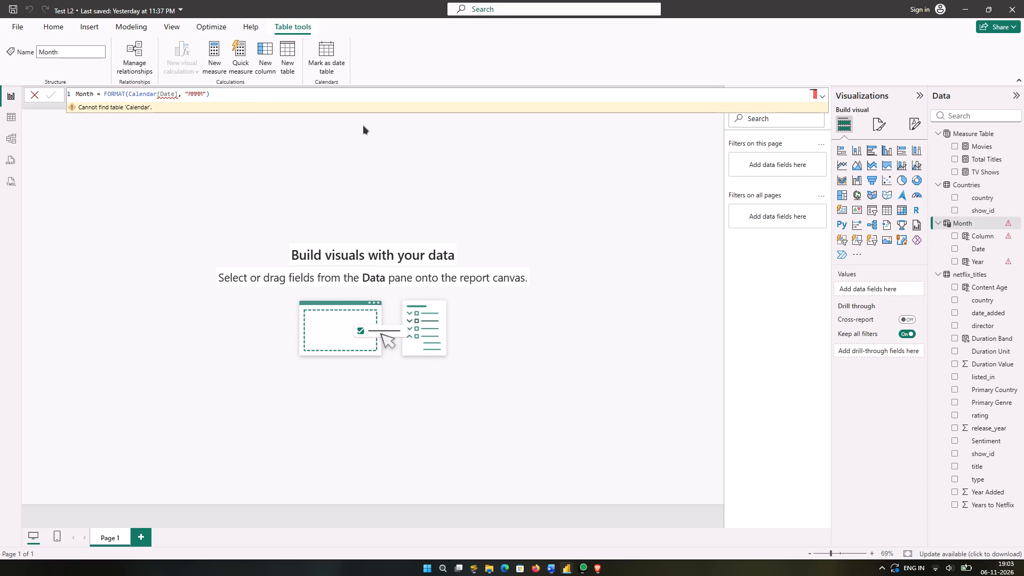
click(37, 92)
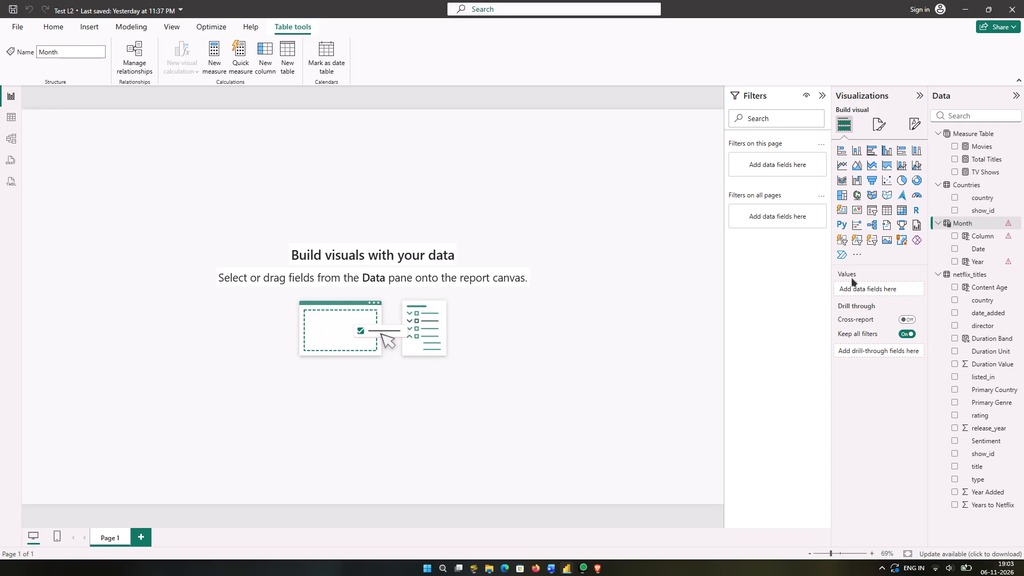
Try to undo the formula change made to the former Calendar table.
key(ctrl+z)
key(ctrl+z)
Examine the error indicators on the Month table and on its Column and Year fields.
click(997, 222)
click(1006, 222)
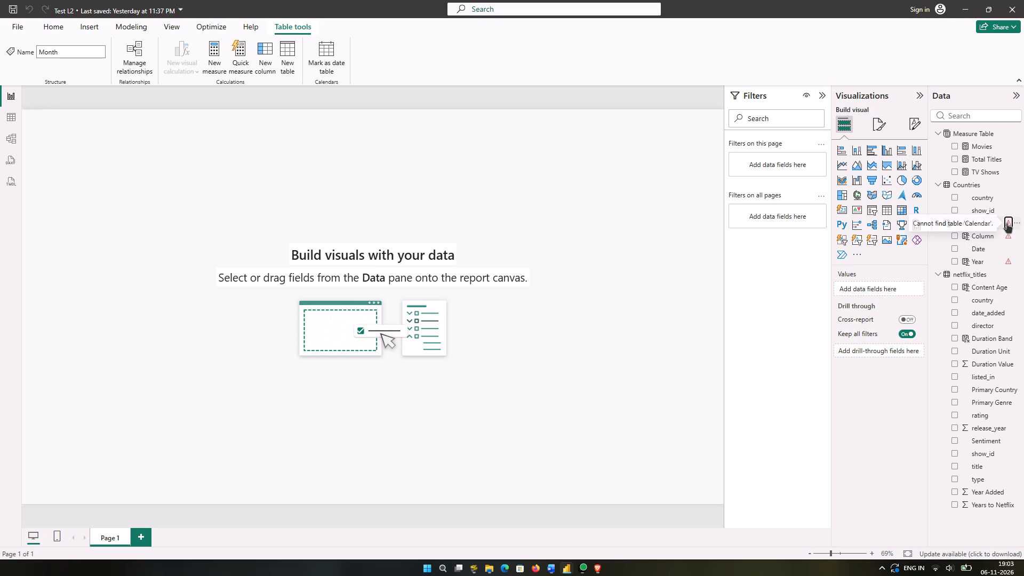
click(1006, 236)
click(1006, 262)
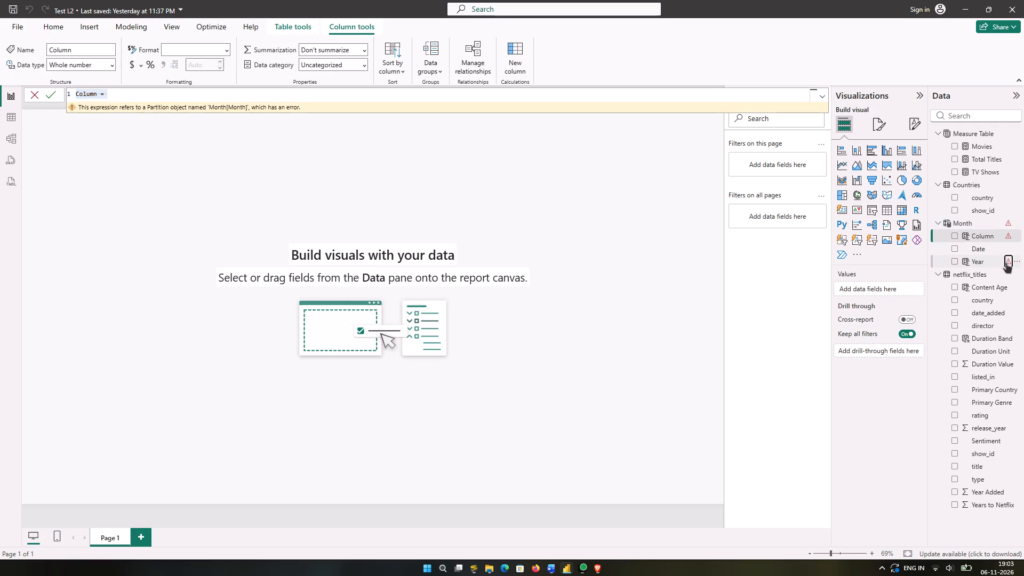
click(790, 261)
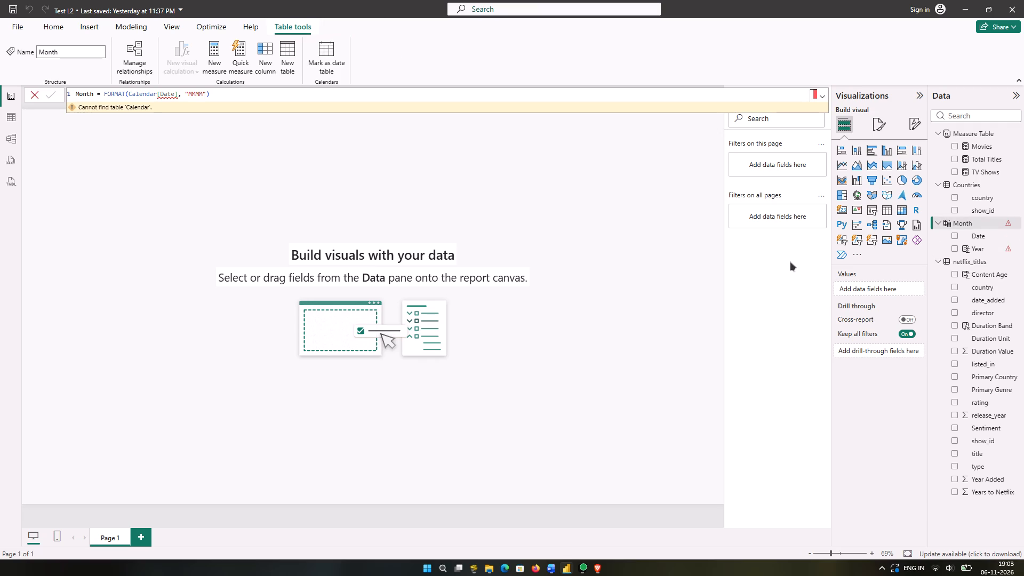
click(1018, 224)
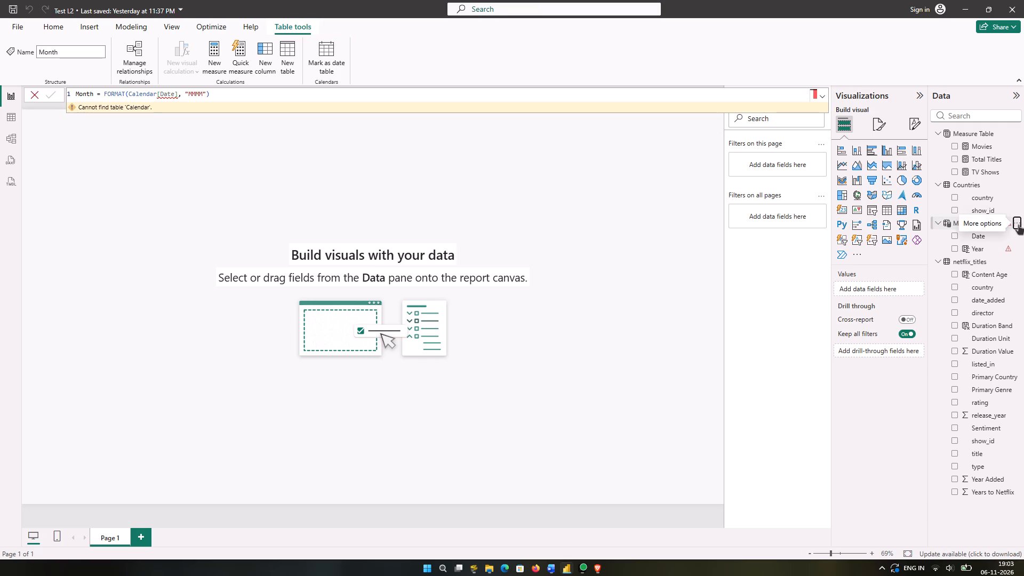
click(787, 291)
double_click(822, 260)
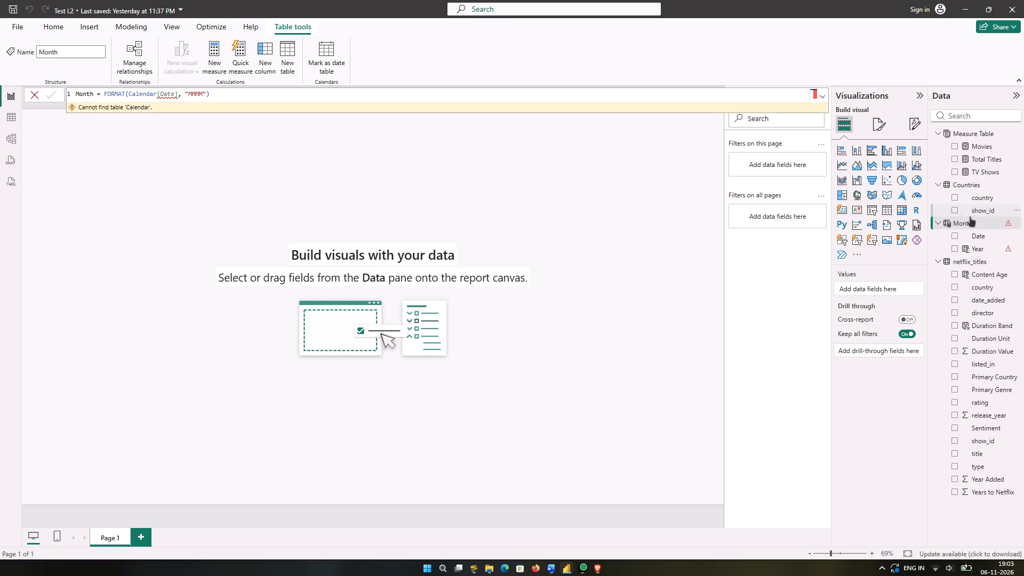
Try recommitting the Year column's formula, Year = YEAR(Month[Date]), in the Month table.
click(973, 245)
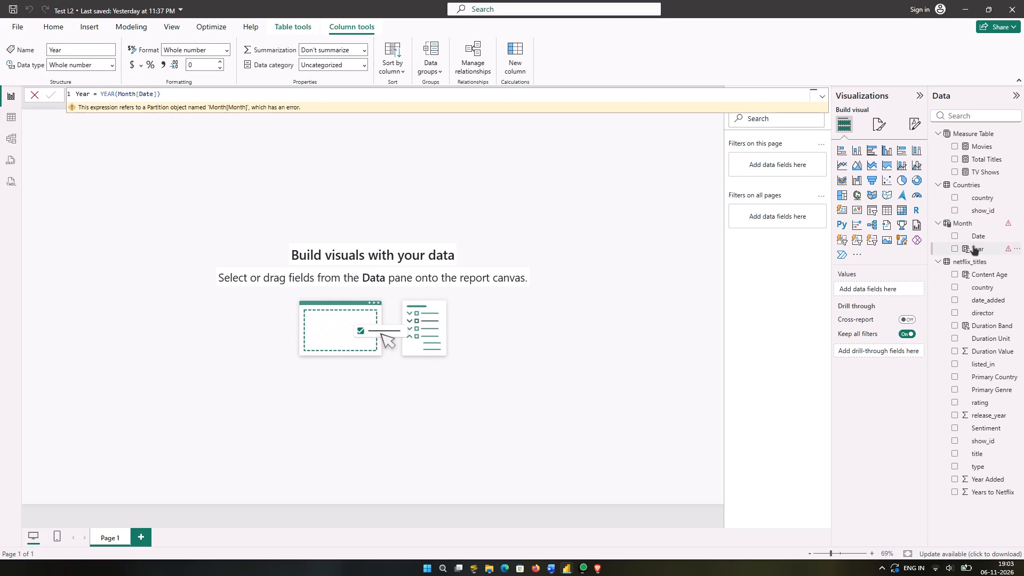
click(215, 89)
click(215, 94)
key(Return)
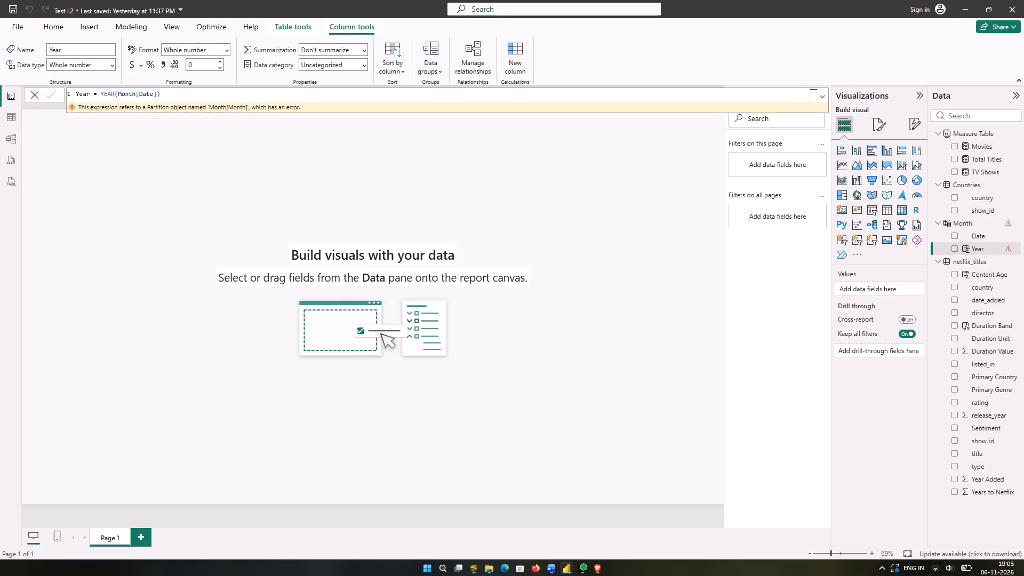
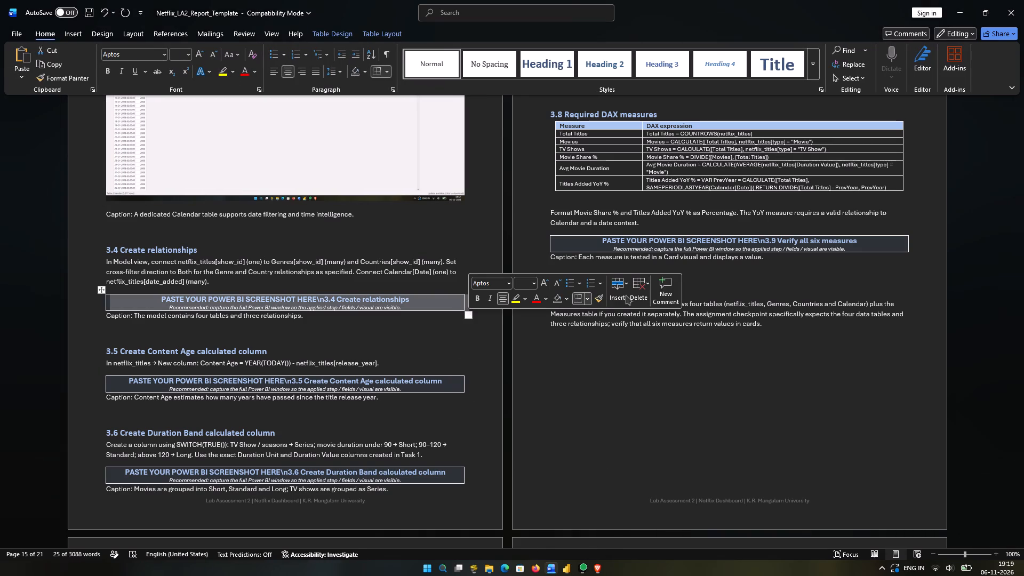
click(643, 293)
click(661, 360)
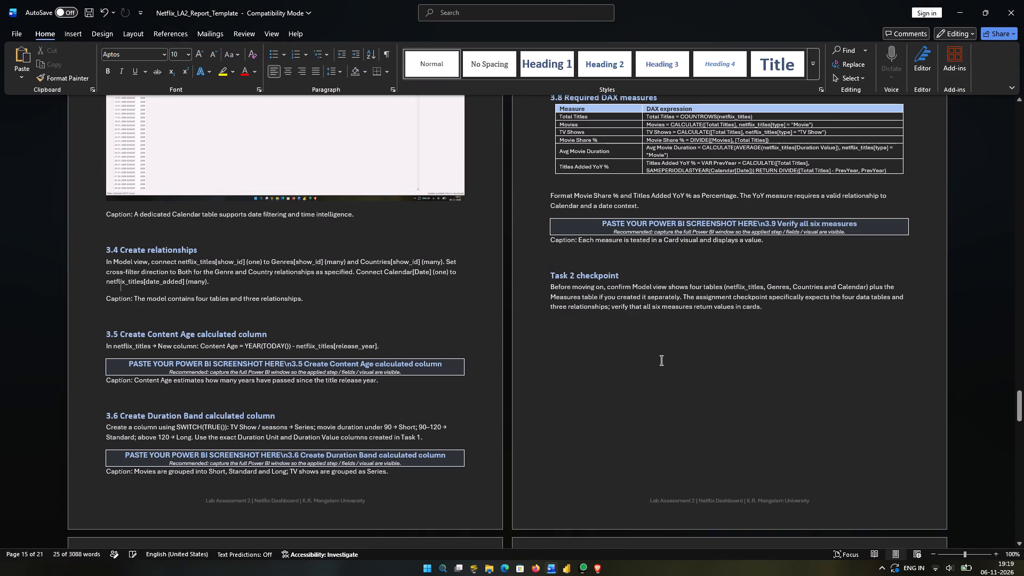
click(232, 286)
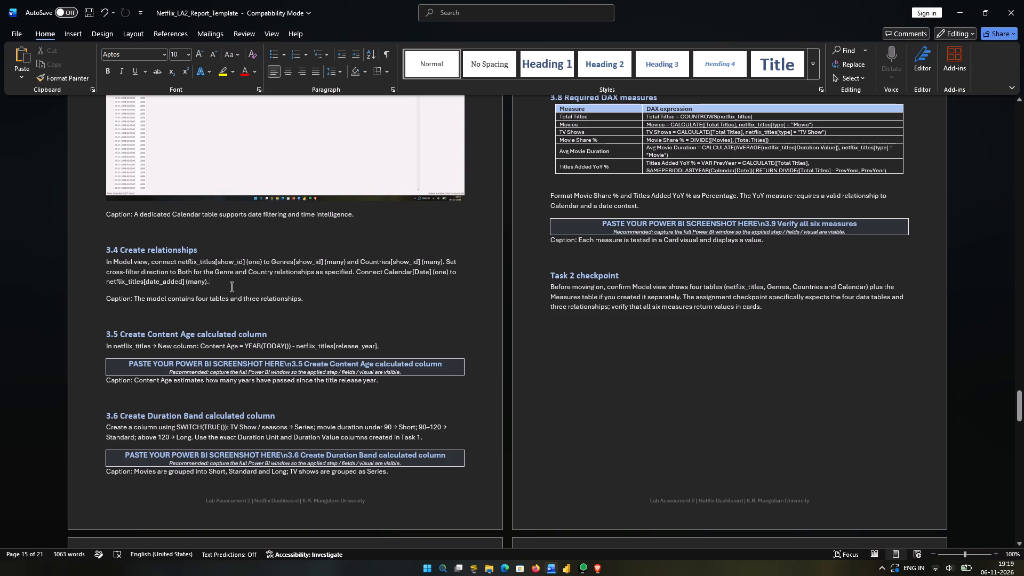
key(Return)
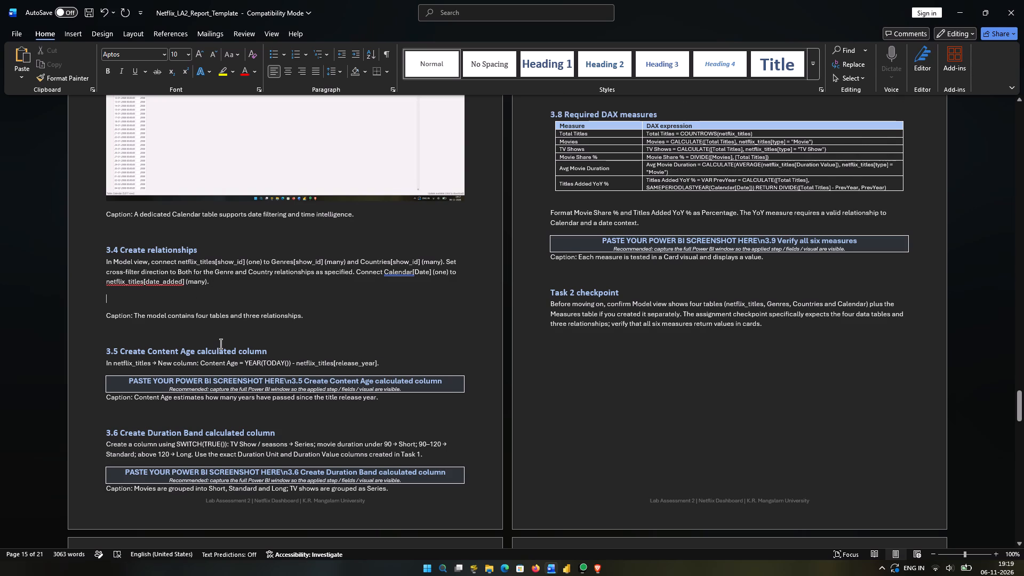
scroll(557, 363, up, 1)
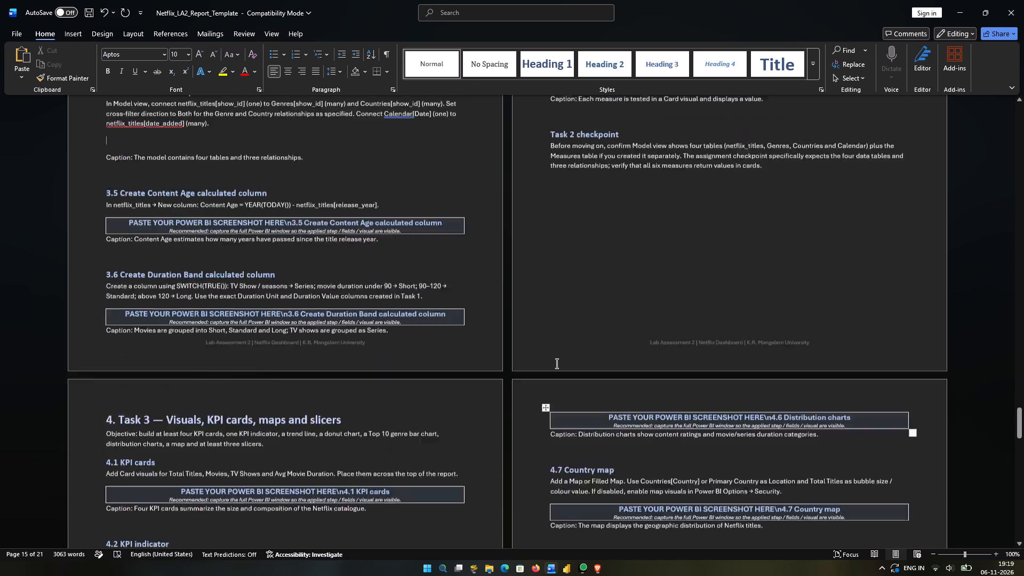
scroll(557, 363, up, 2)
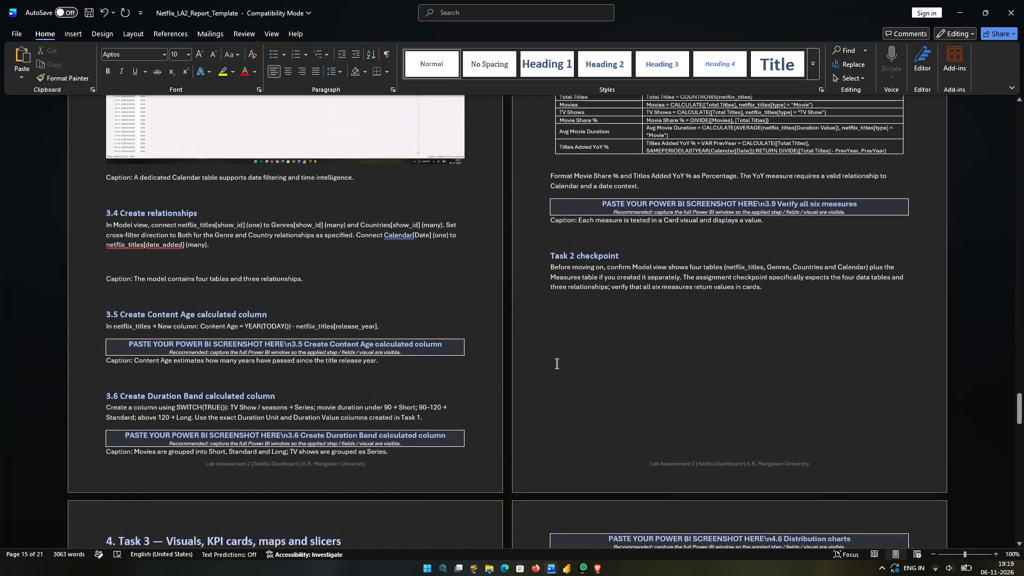
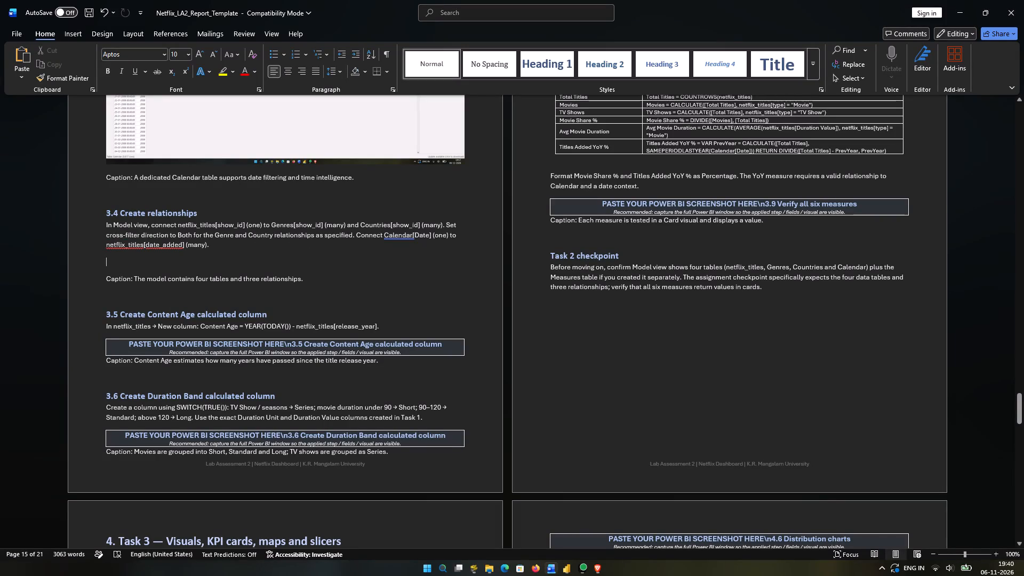
Switch to Power BI Desktop and open the Model view showing the table relationships.
click(570, 572)
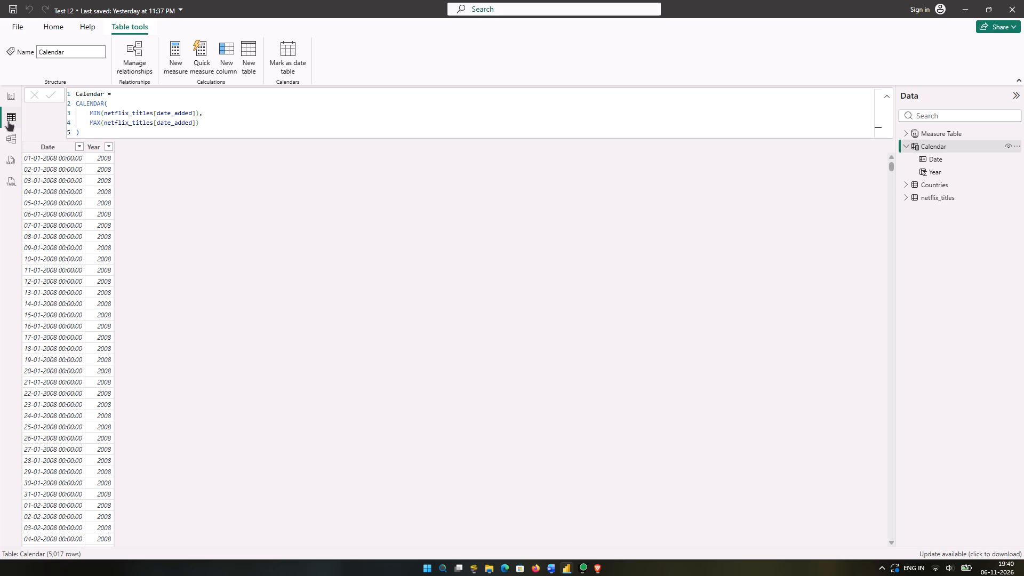
click(10, 140)
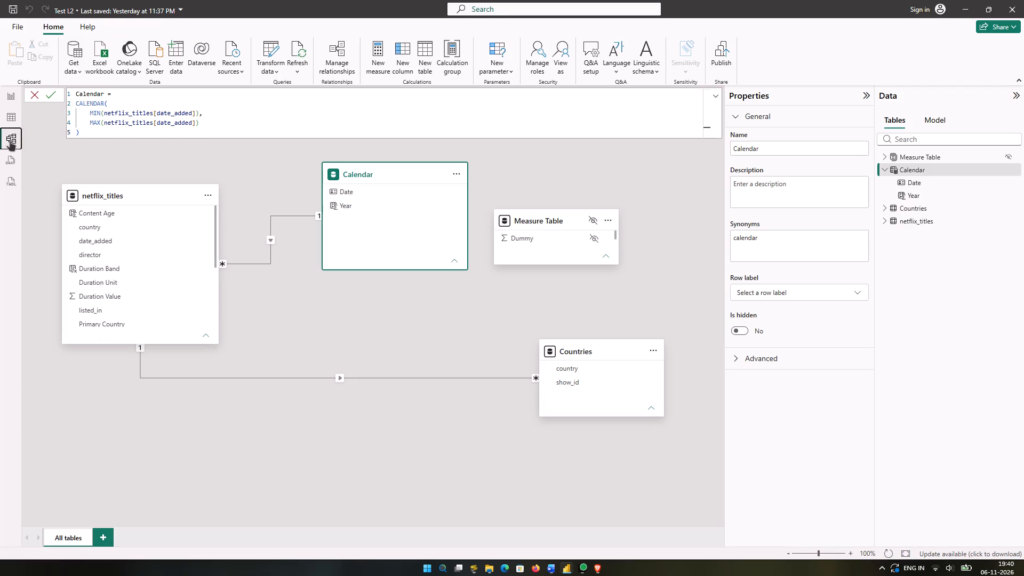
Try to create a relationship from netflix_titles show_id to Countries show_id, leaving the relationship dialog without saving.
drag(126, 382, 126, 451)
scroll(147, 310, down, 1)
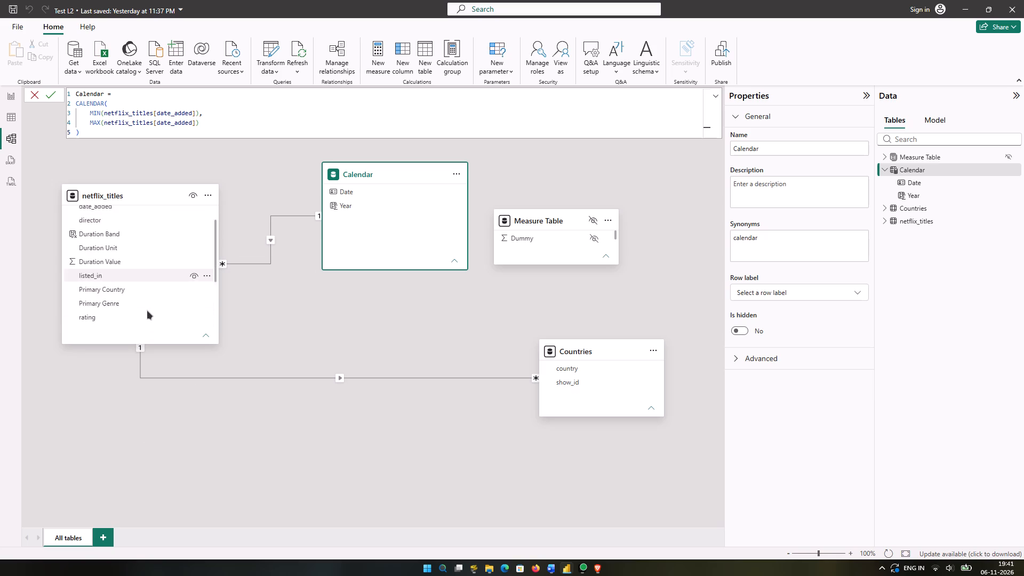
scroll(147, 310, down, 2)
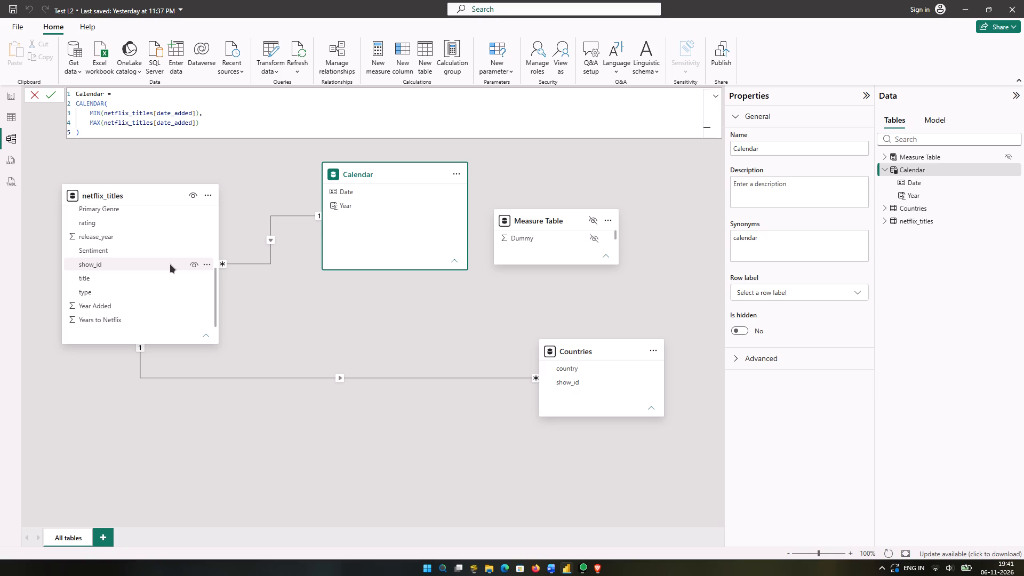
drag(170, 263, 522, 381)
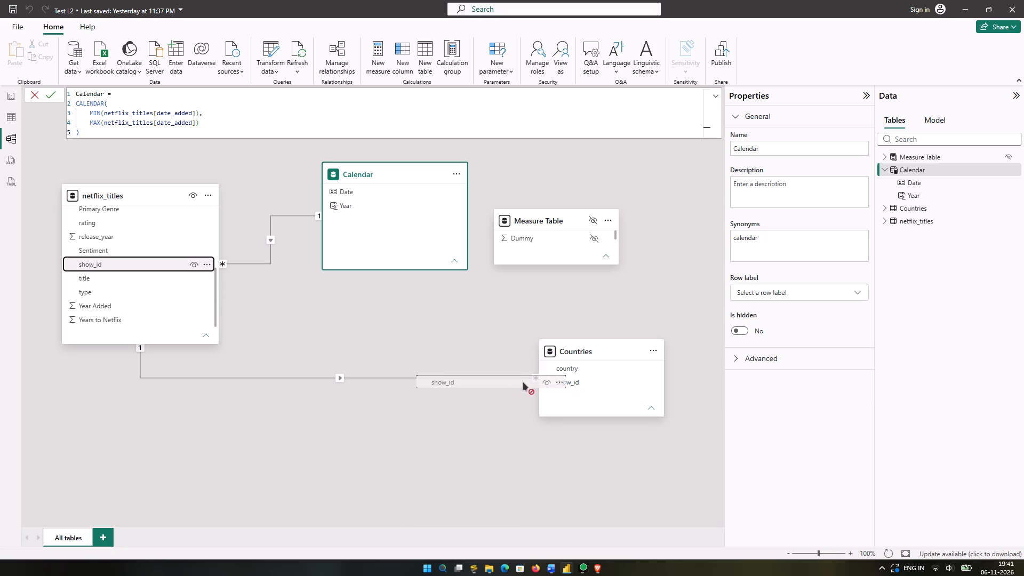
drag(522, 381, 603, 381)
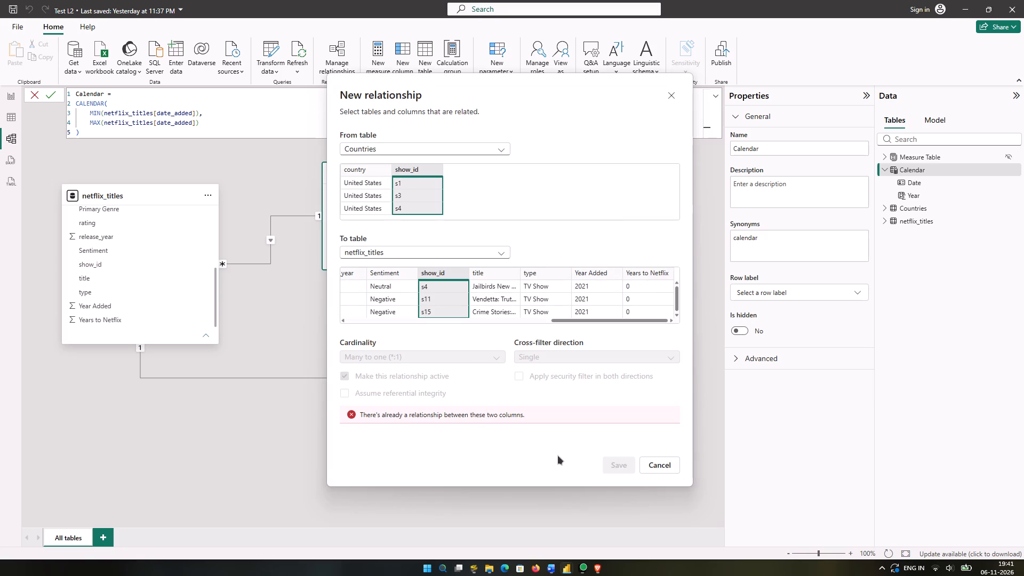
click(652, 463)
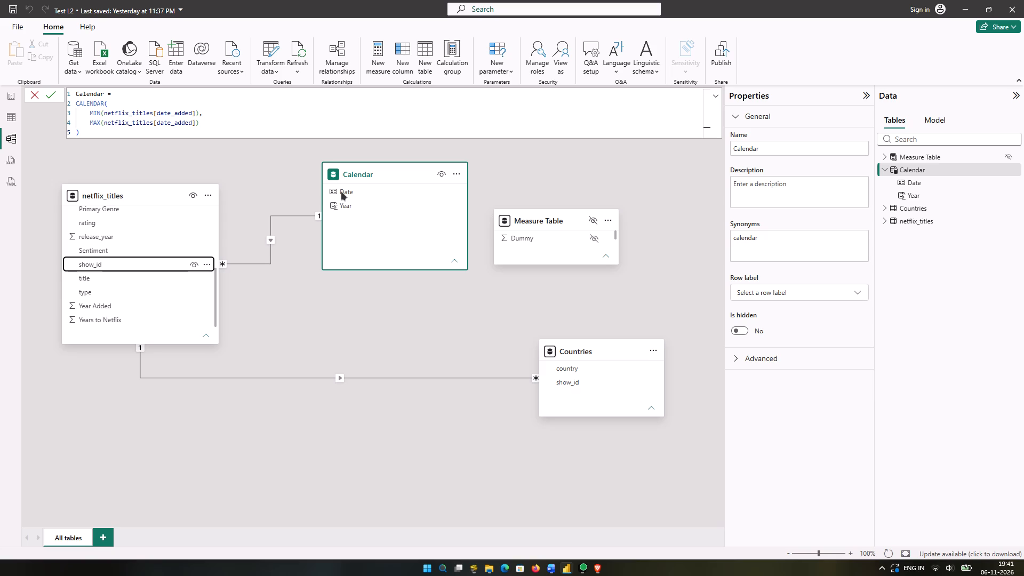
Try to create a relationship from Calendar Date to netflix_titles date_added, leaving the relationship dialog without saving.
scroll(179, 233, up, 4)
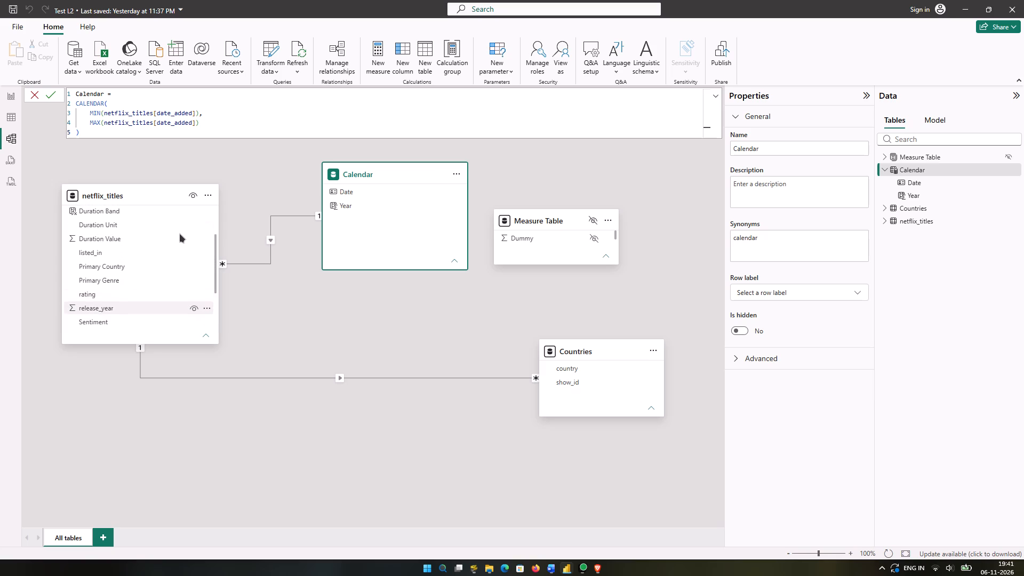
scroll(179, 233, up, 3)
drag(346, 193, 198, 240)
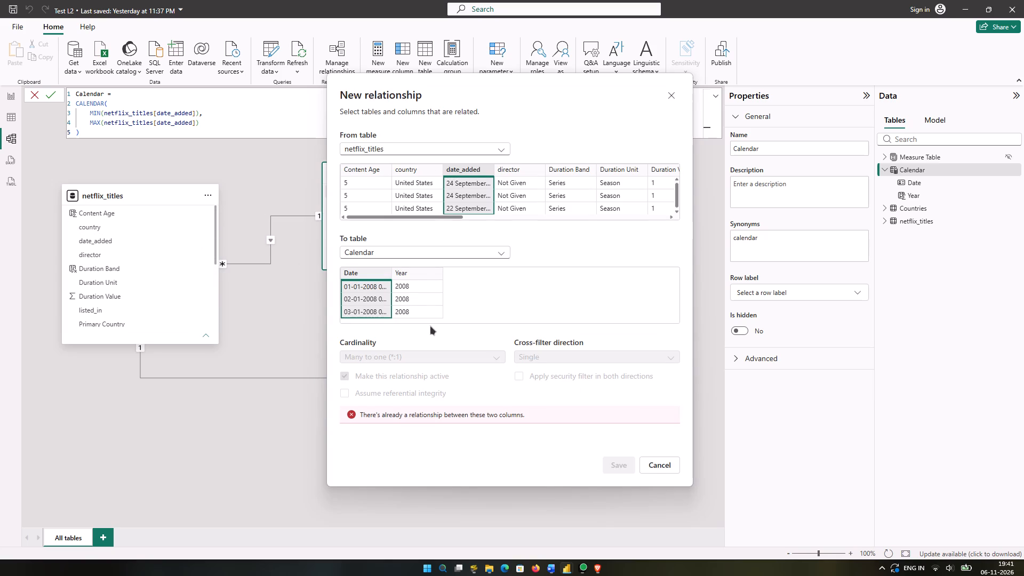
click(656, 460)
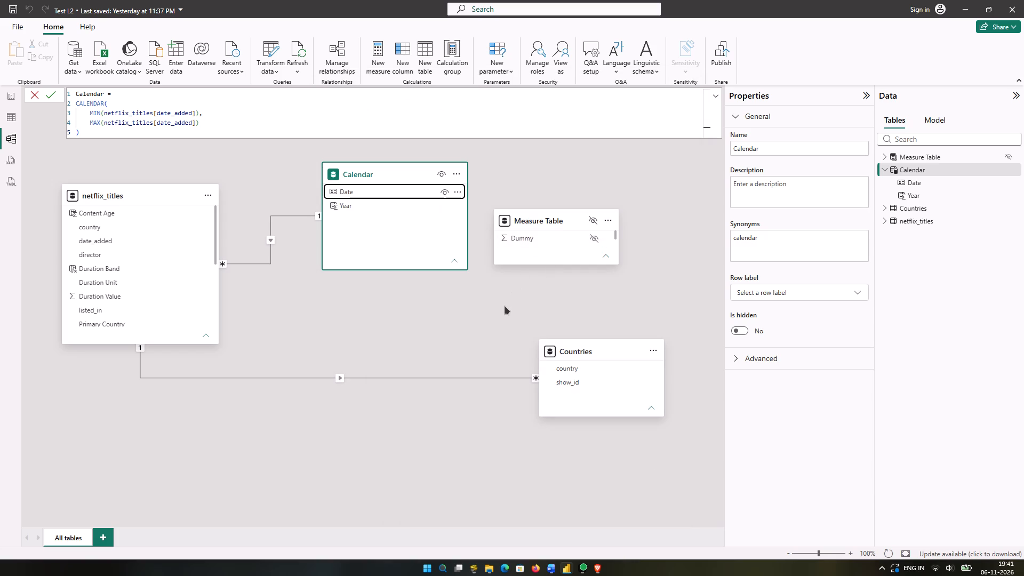
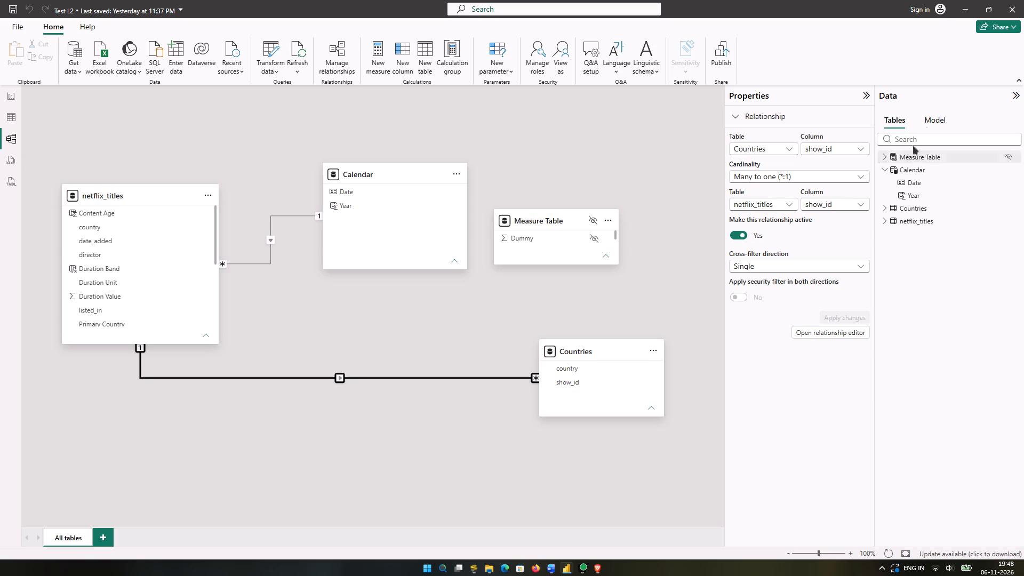
click(928, 120)
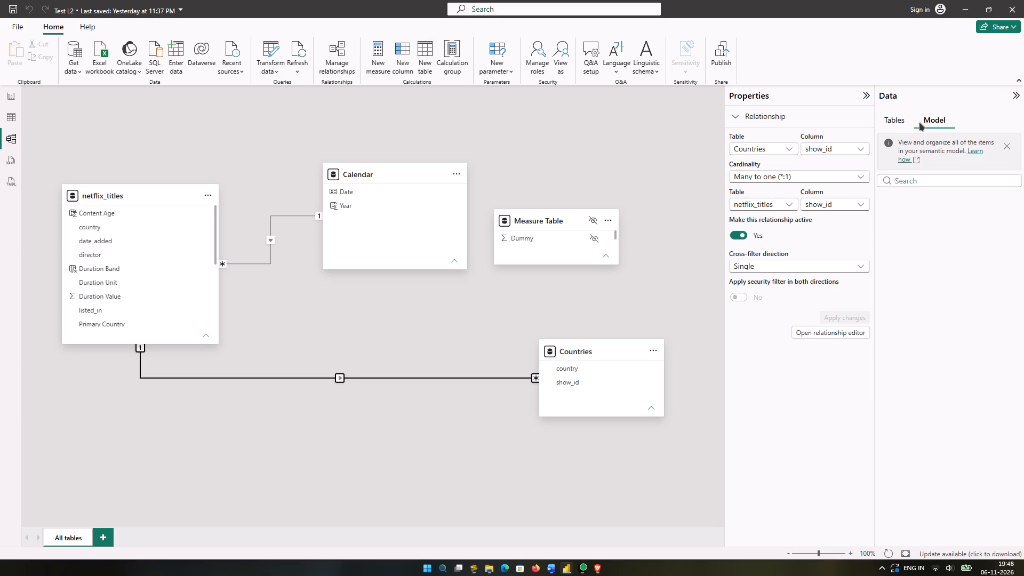
click(901, 122)
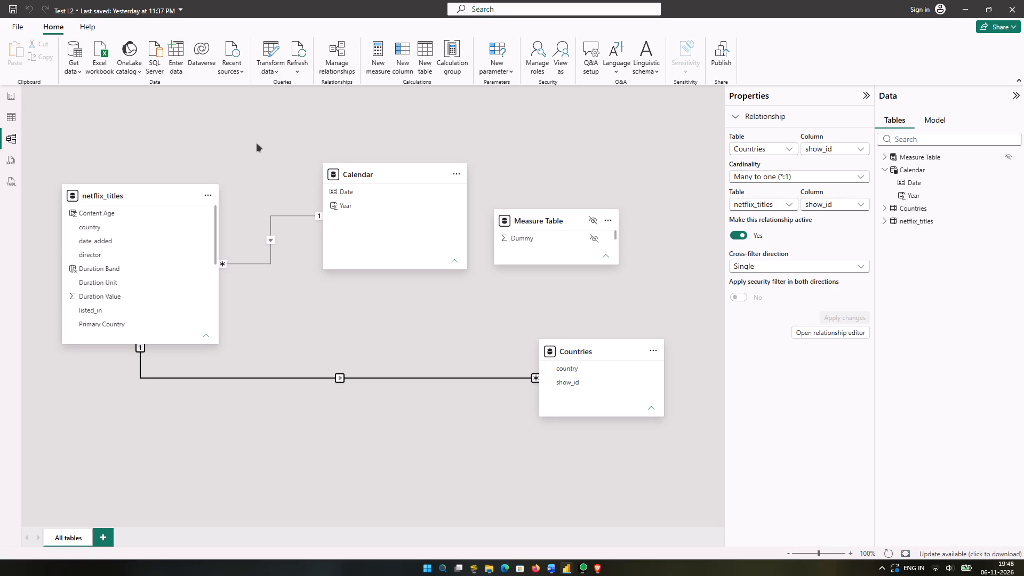
click(12, 94)
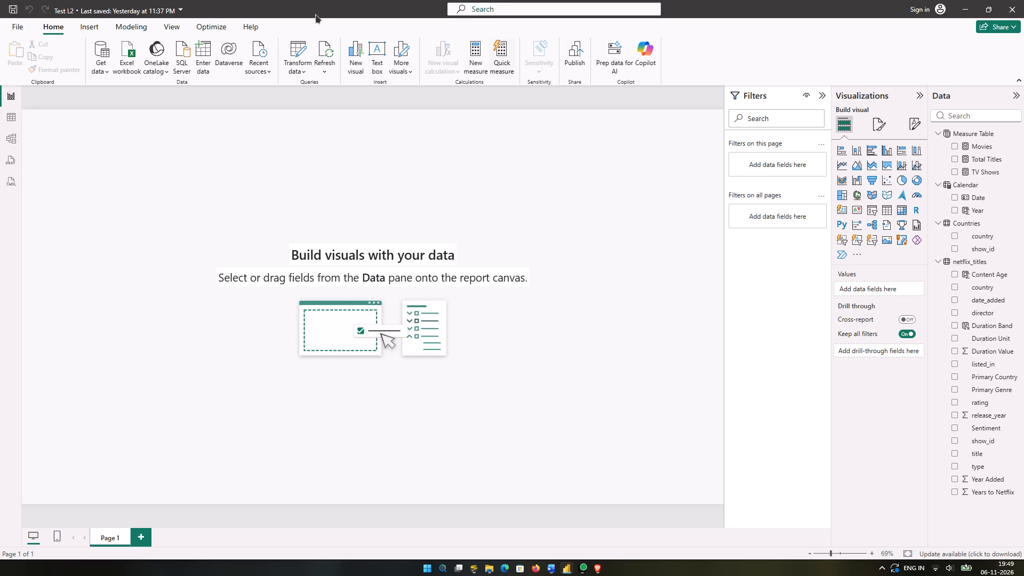
click(132, 30)
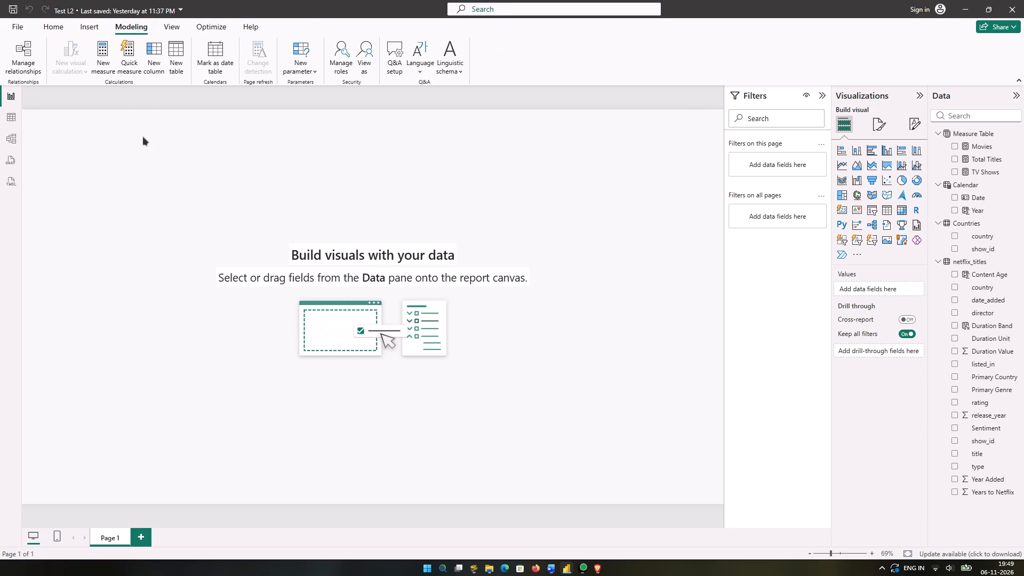
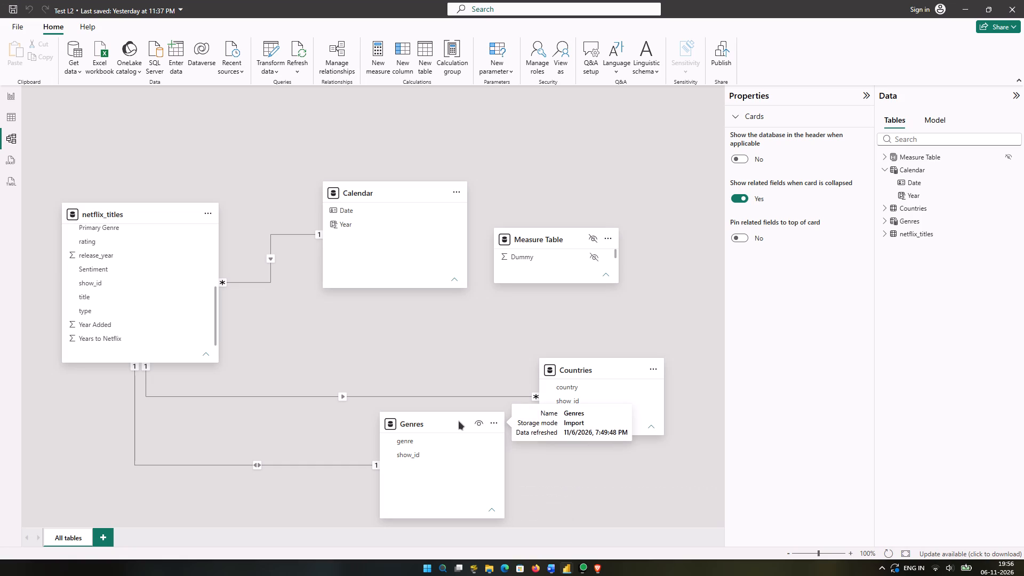
double_click(381, 395)
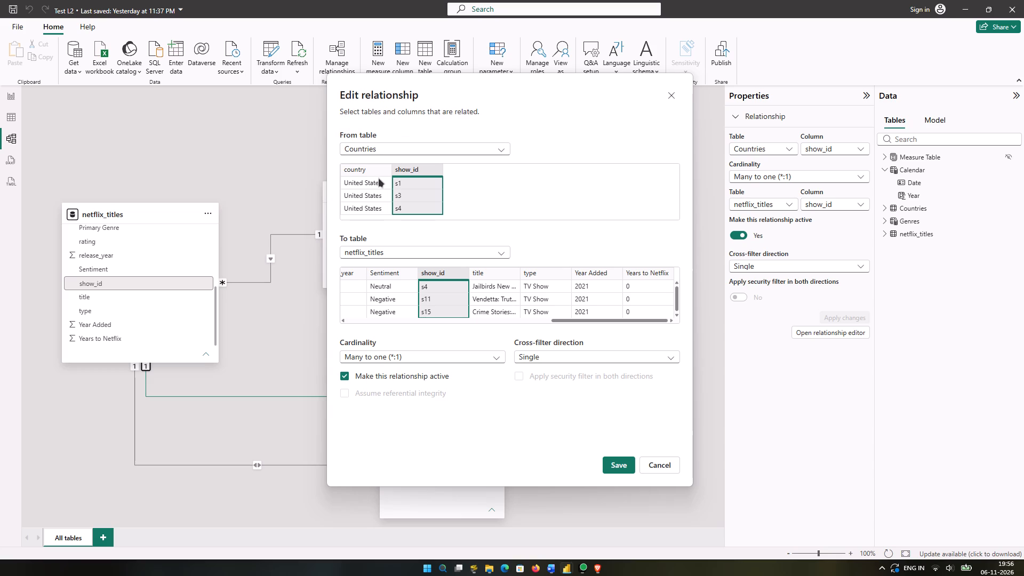
click(401, 150)
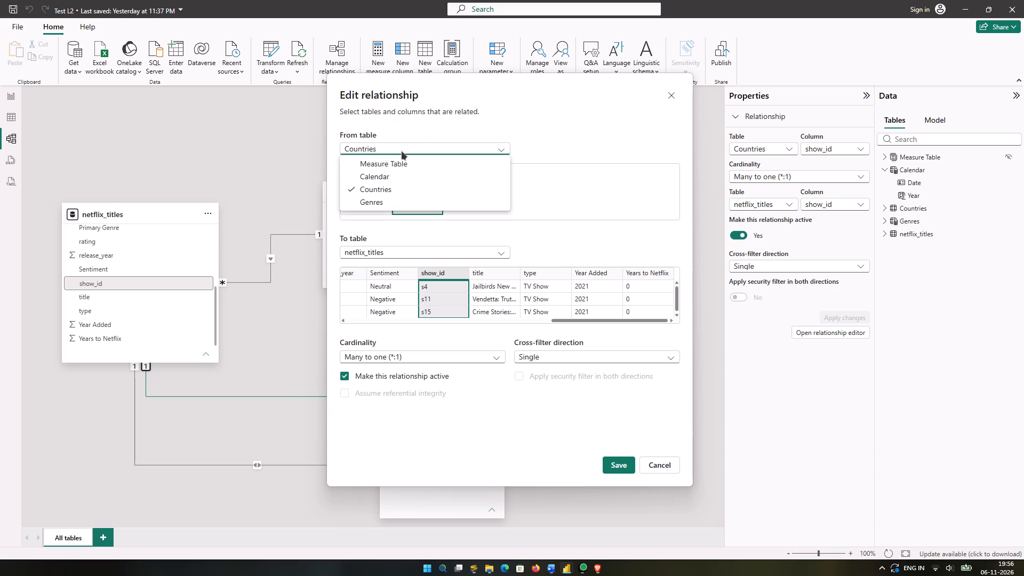
click(401, 150)
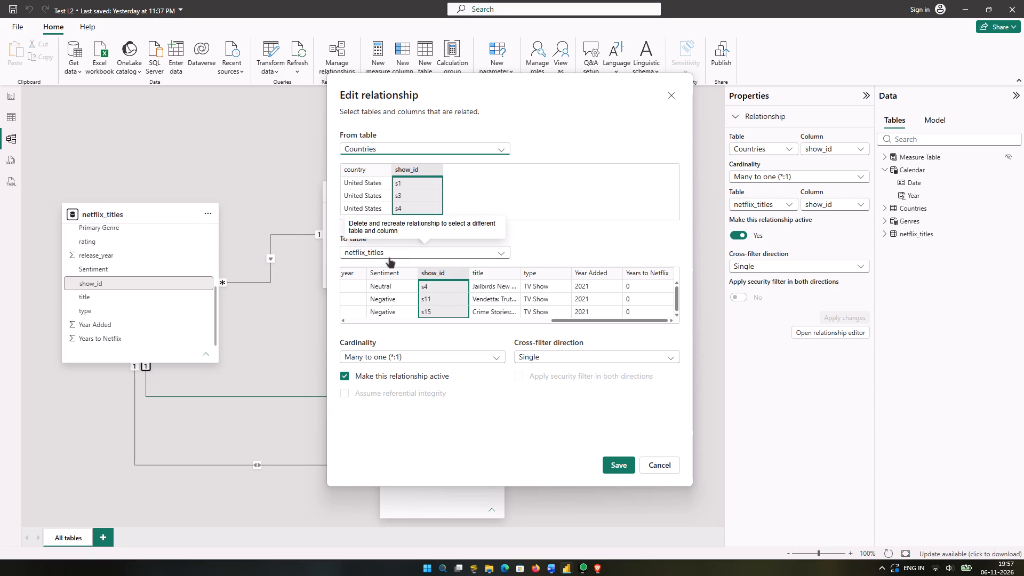
click(559, 202)
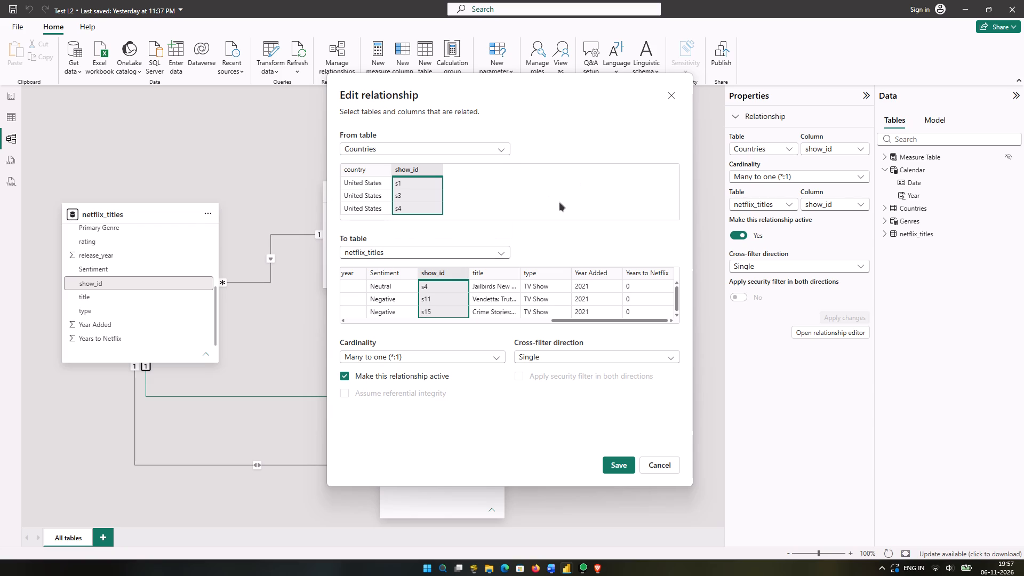
scroll(559, 202, down, 1)
click(482, 253)
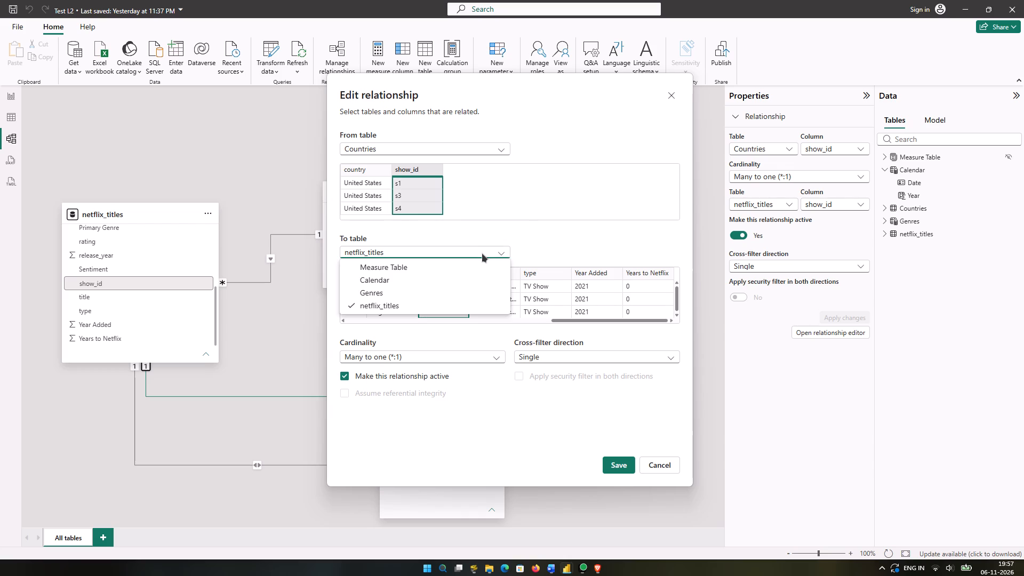
click(482, 253)
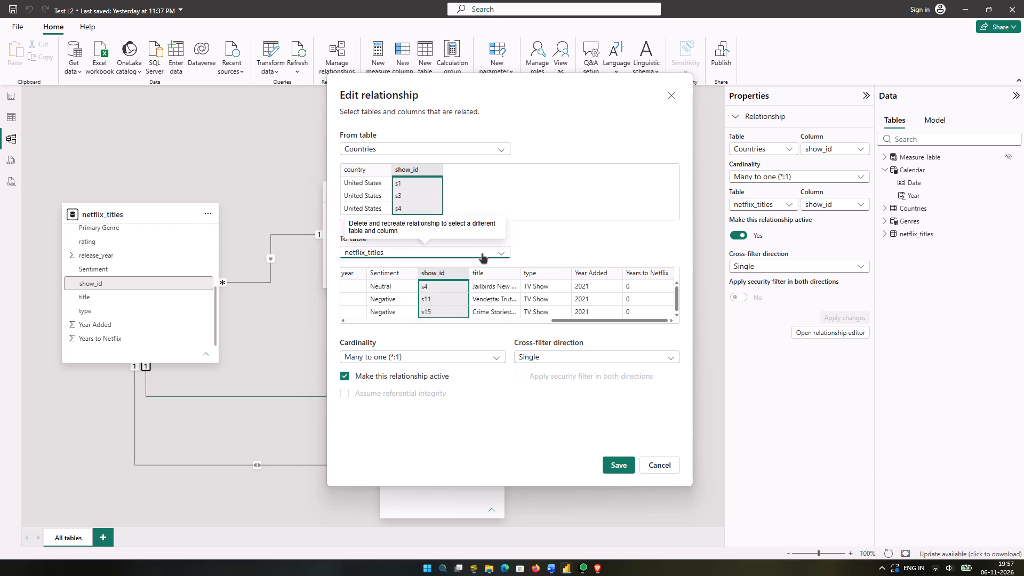
scroll(431, 289, down, 1)
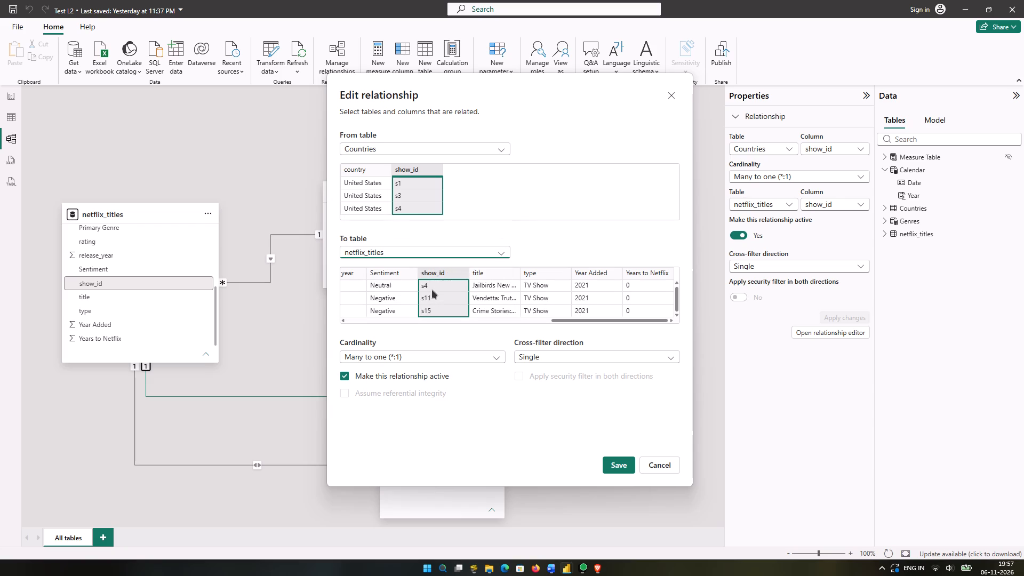
click(489, 227)
scroll(489, 227, up, 1)
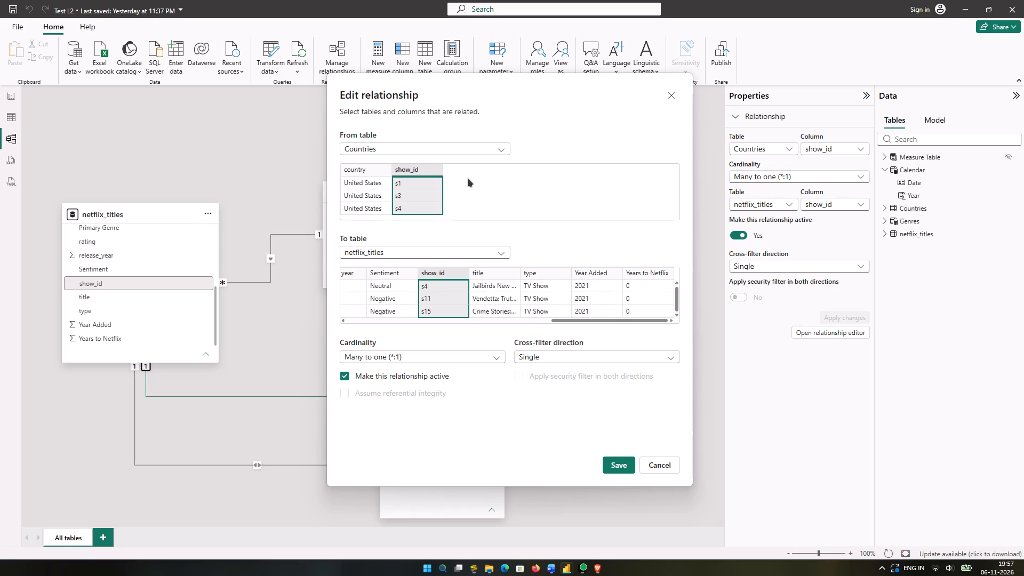
click(458, 148)
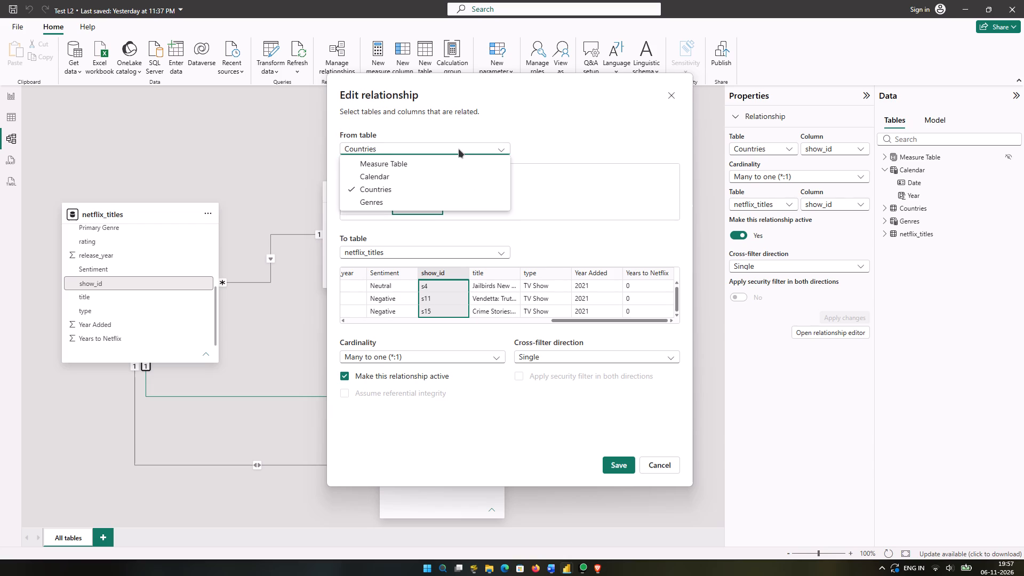
click(458, 148)
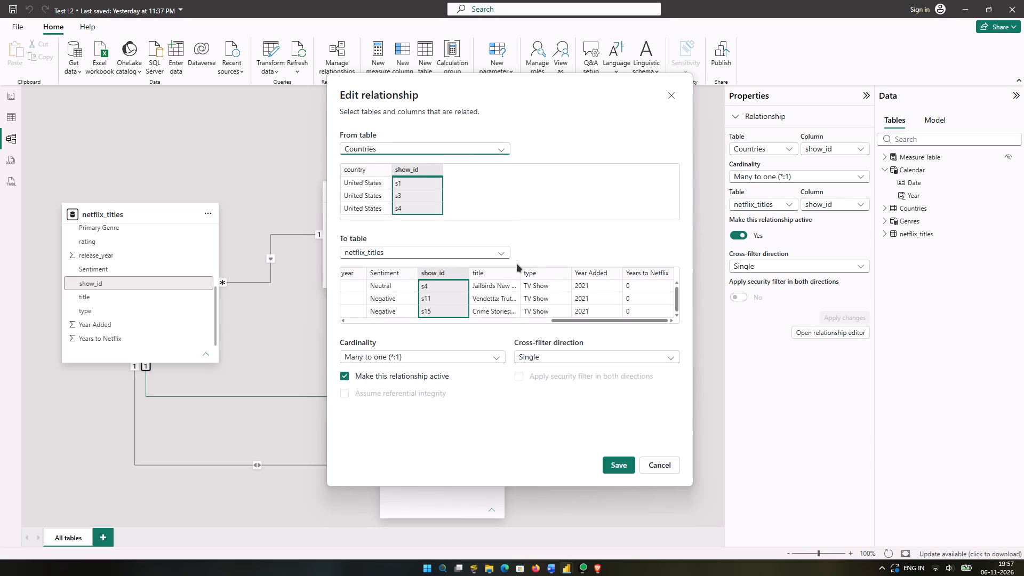
scroll(536, 224, down, 1)
click(663, 465)
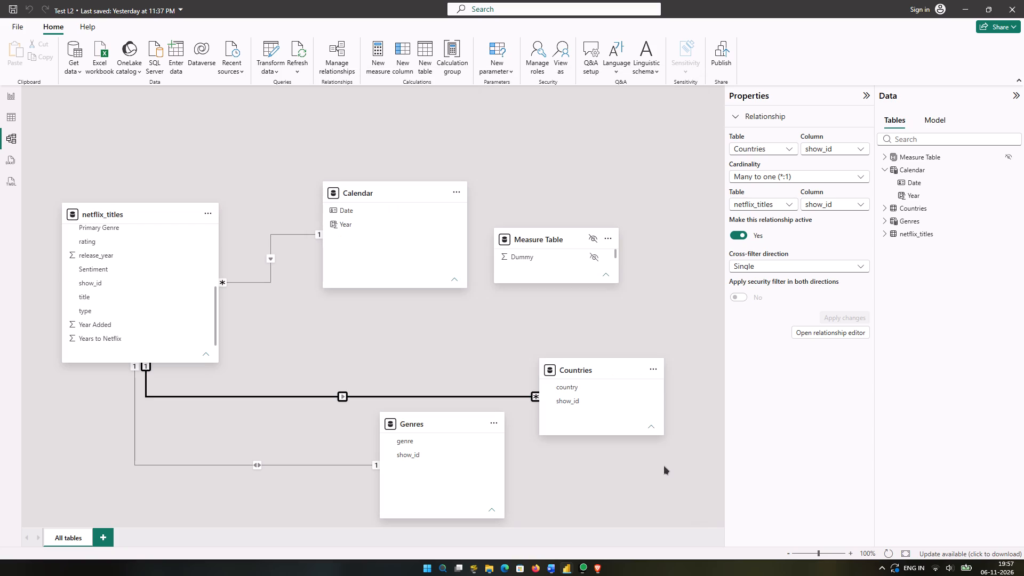
Check the settings of the relationship between netflix_titles and Calendar, leaving the editor without saving.
double_click(270, 267)
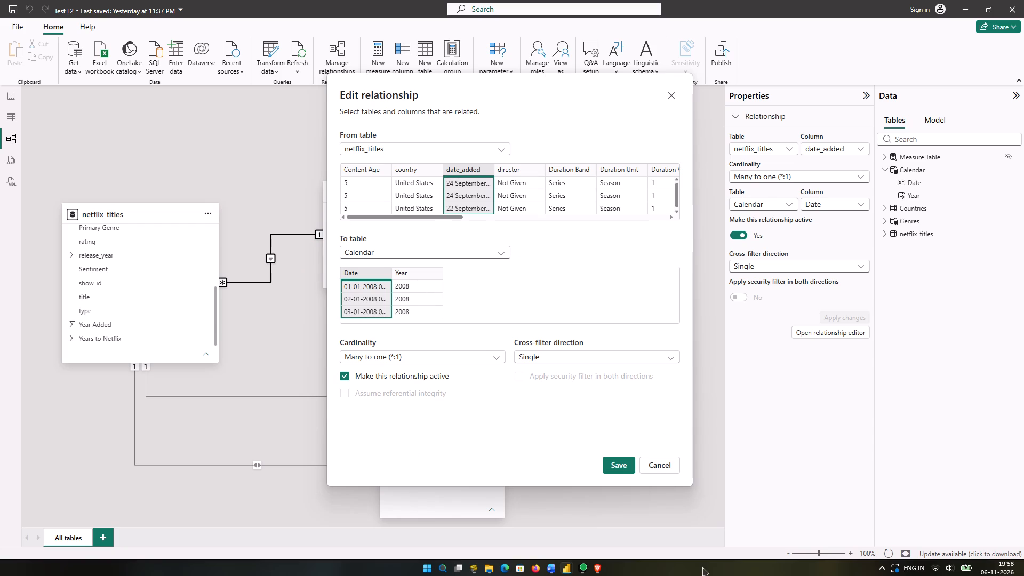
click(663, 467)
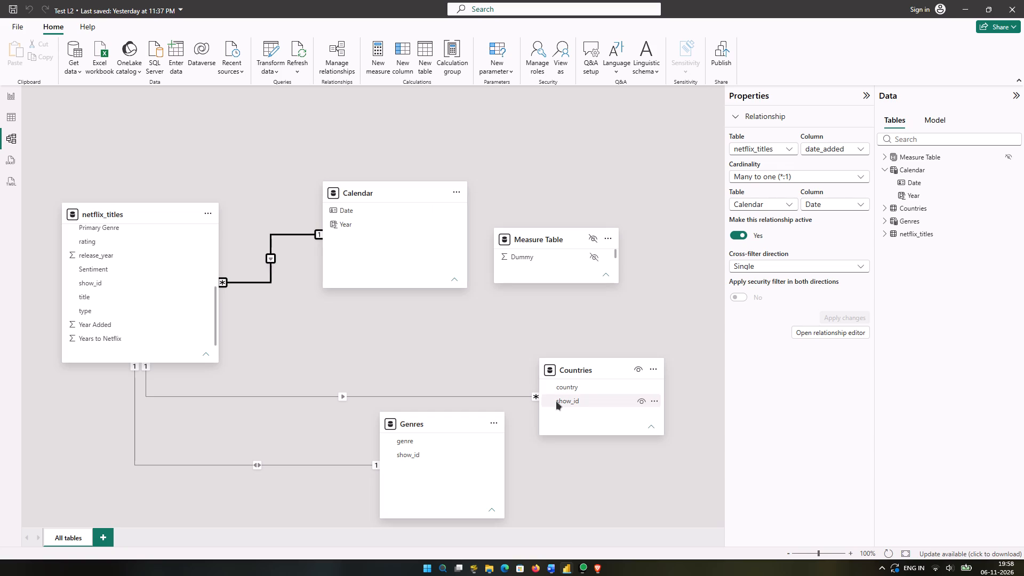
Set the Countries–netflix_titles relationship's cross-filter direction to Both, enable the security filter in both directions, and save it.
double_click(348, 396)
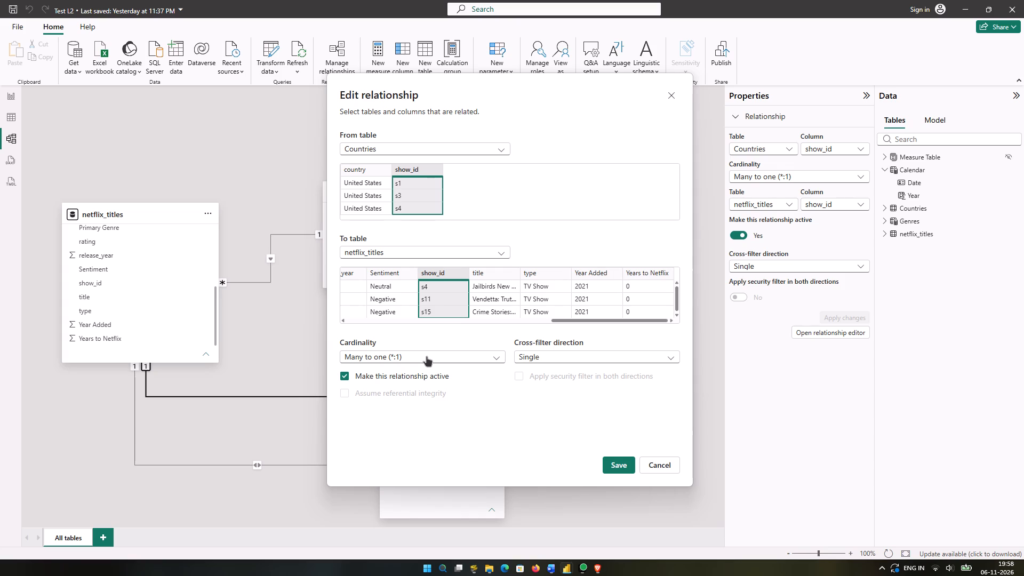
click(556, 355)
click(555, 382)
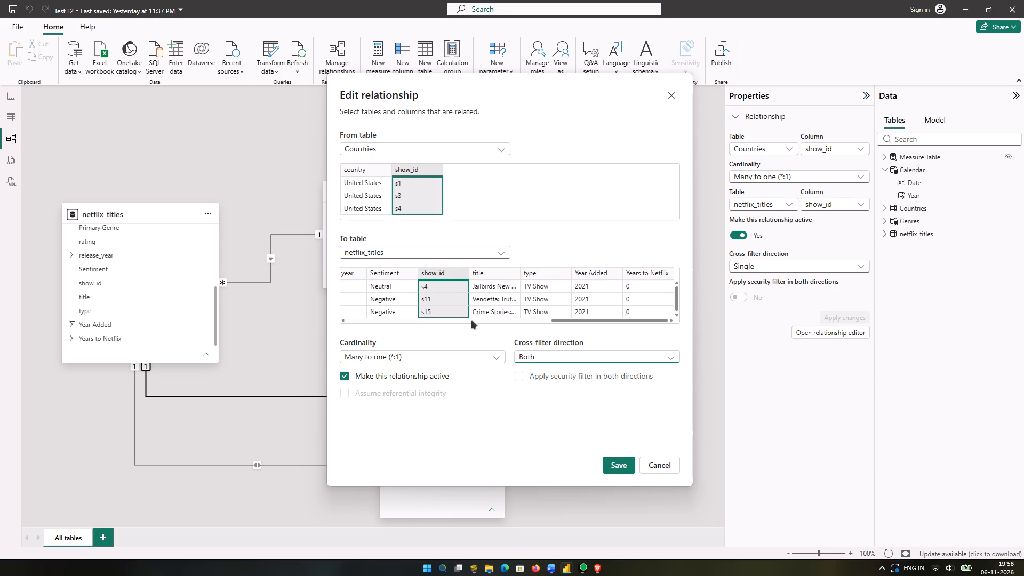
click(521, 373)
click(521, 373)
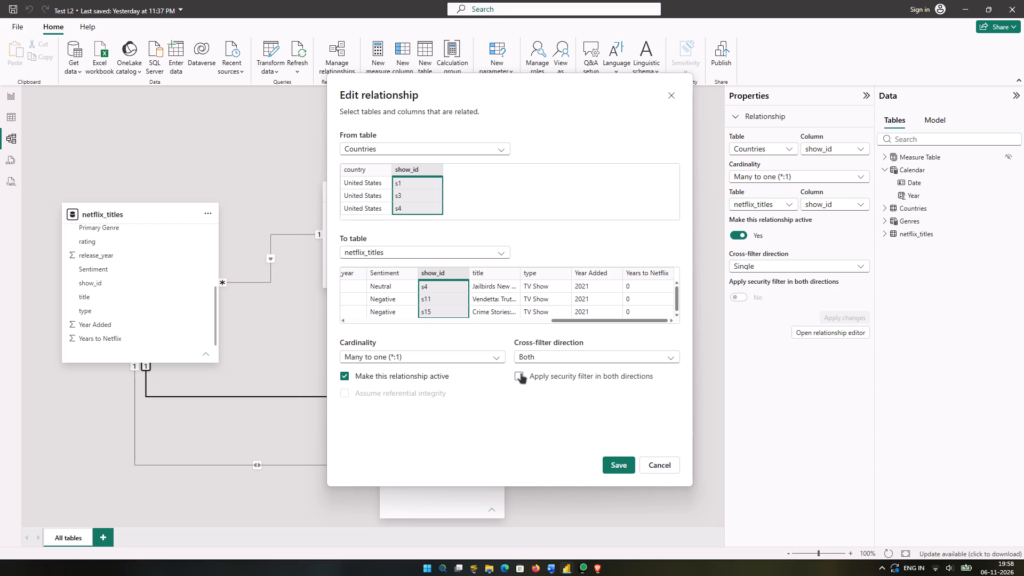
click(521, 373)
click(521, 373)
click(551, 357)
click(551, 357)
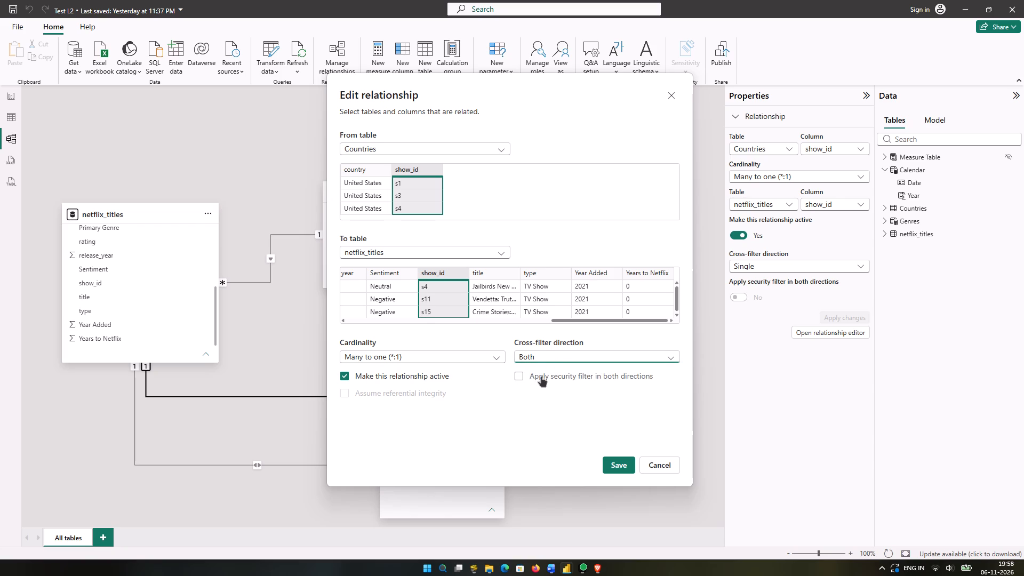
click(520, 375)
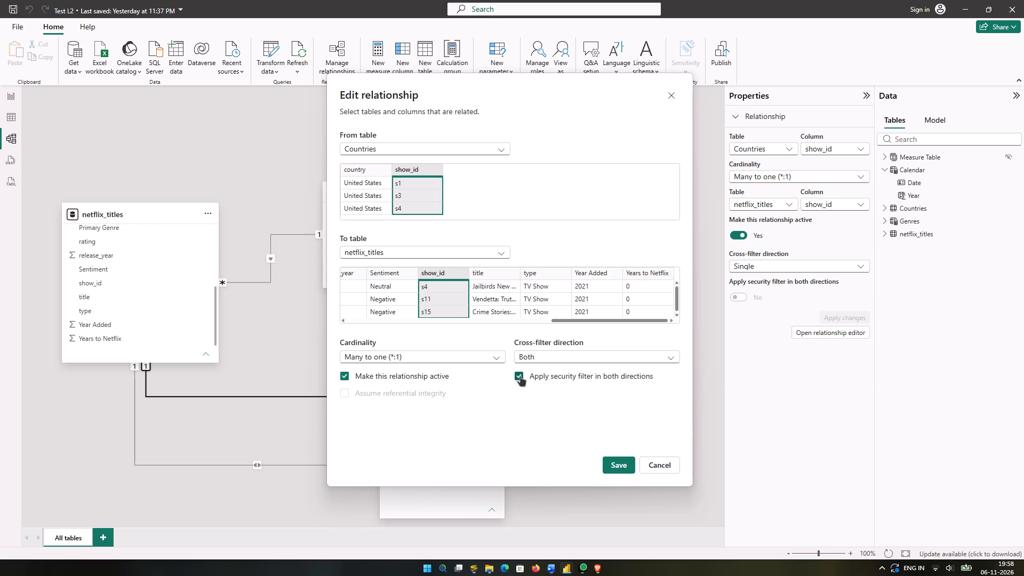
click(520, 375)
click(520, 375)
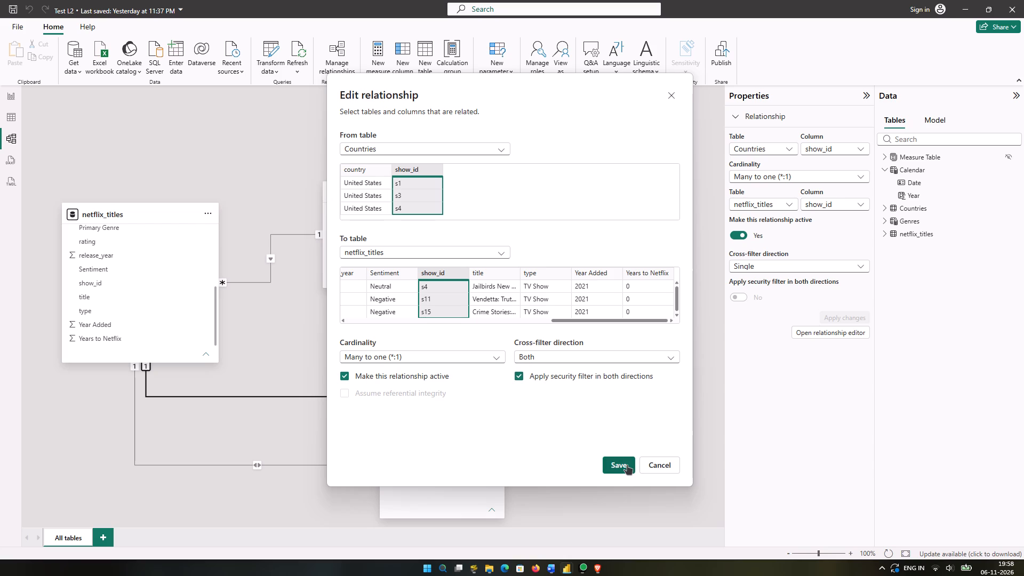
click(616, 465)
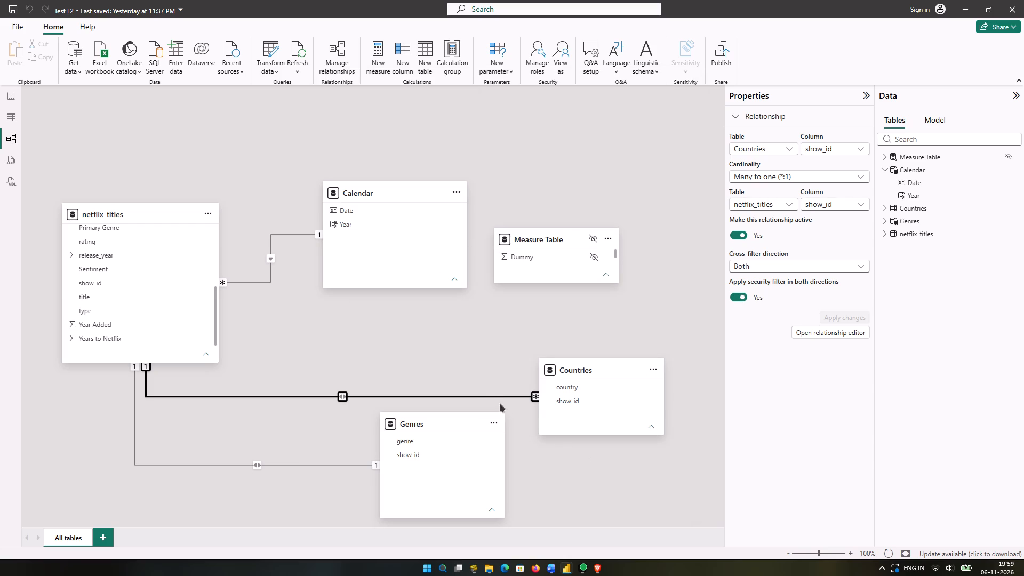
Recheck the Countries–netflix_titles relationship's settings, leaving the editor without saving.
double_click(481, 393)
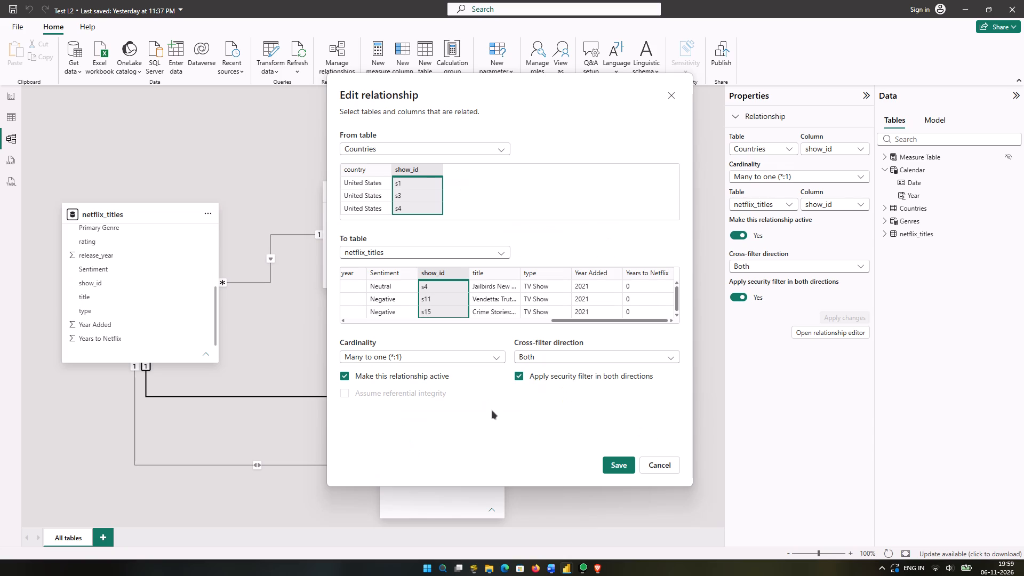
click(658, 461)
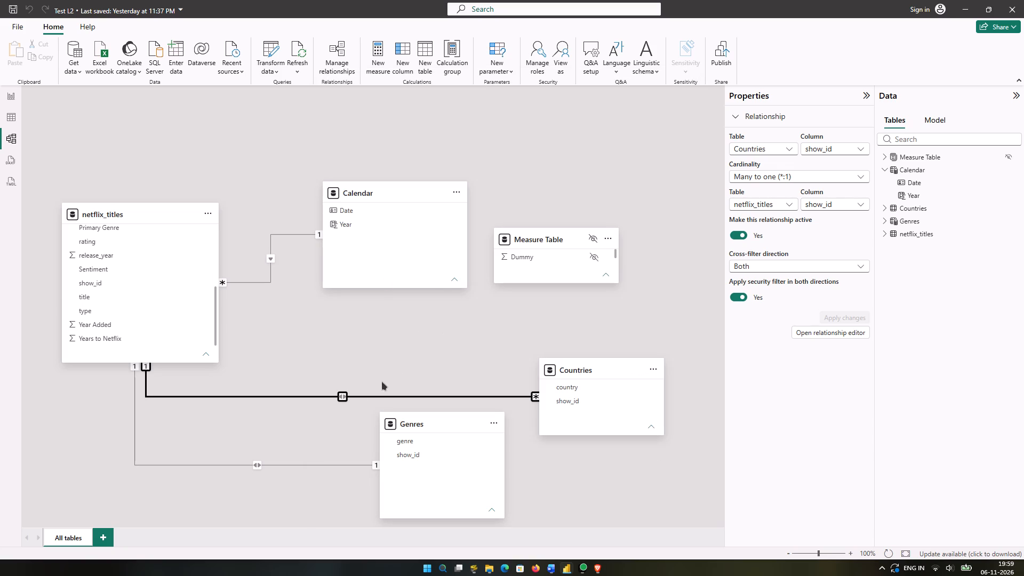
Inspect the netflix_titles–Genres relationship's table choices and settings, capture a full-screen screenshot of its editor, and close it without saving.
double_click(251, 466)
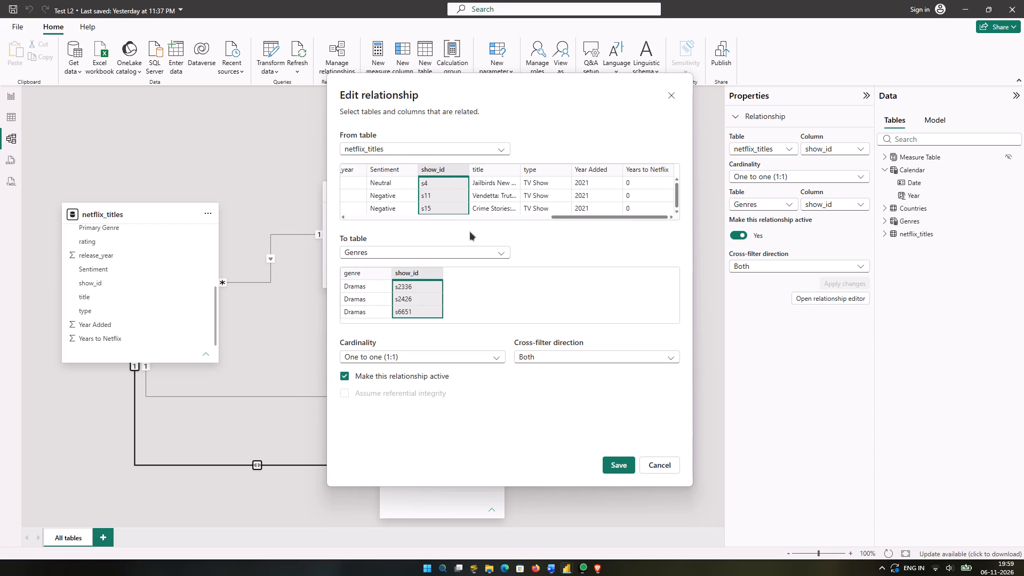
click(415, 149)
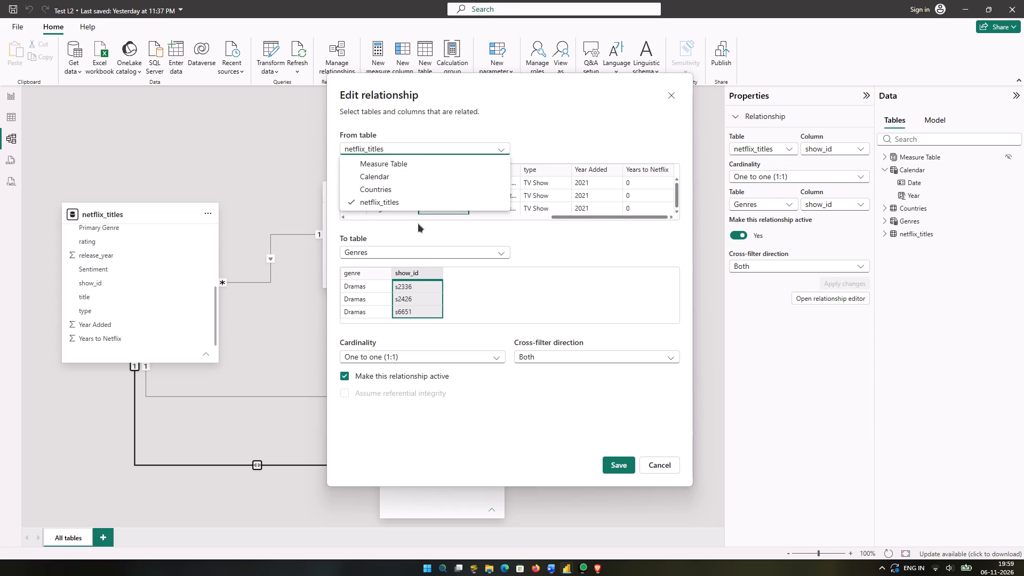
click(422, 232)
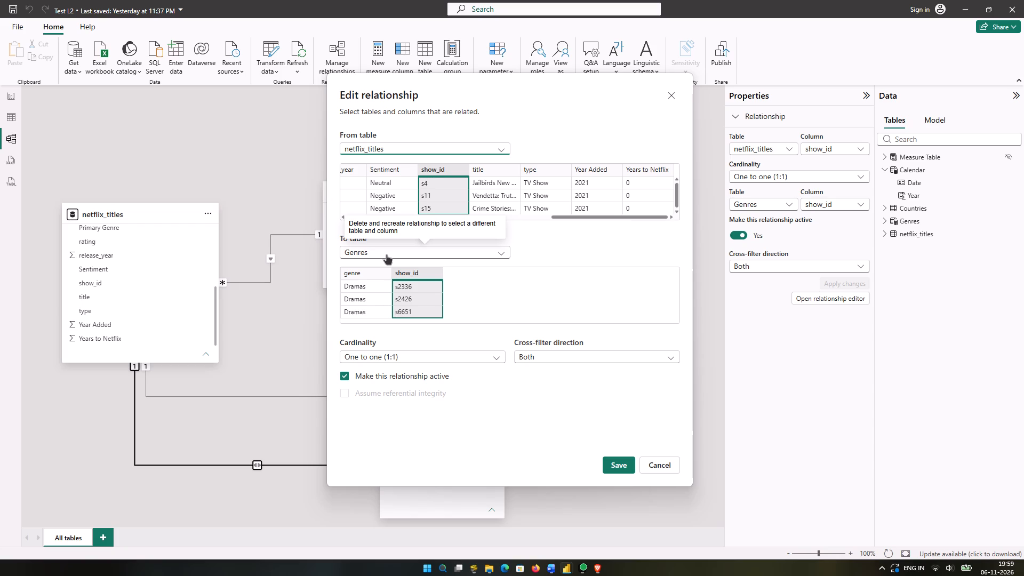
click(386, 254)
click(386, 254)
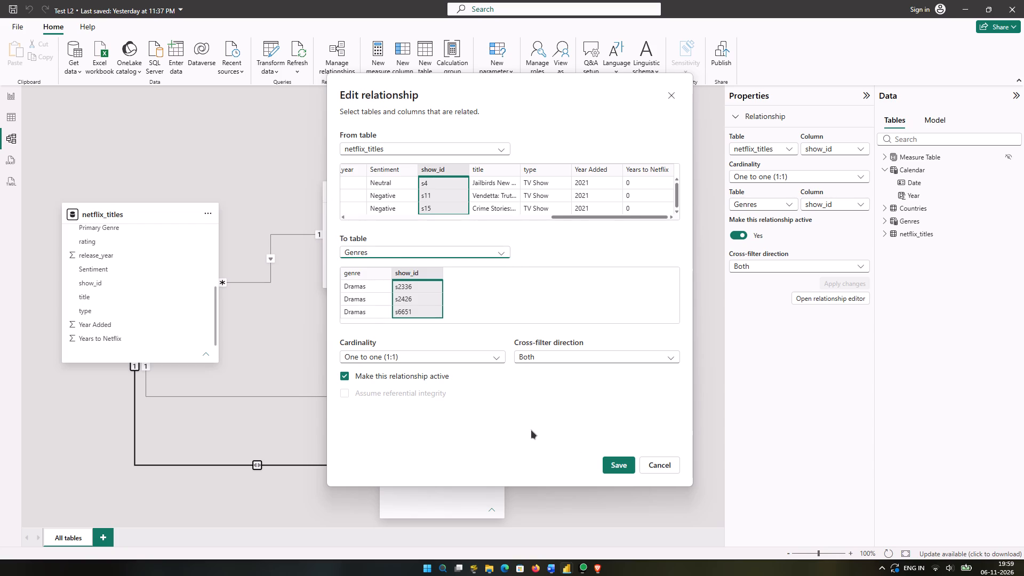
click(479, 149)
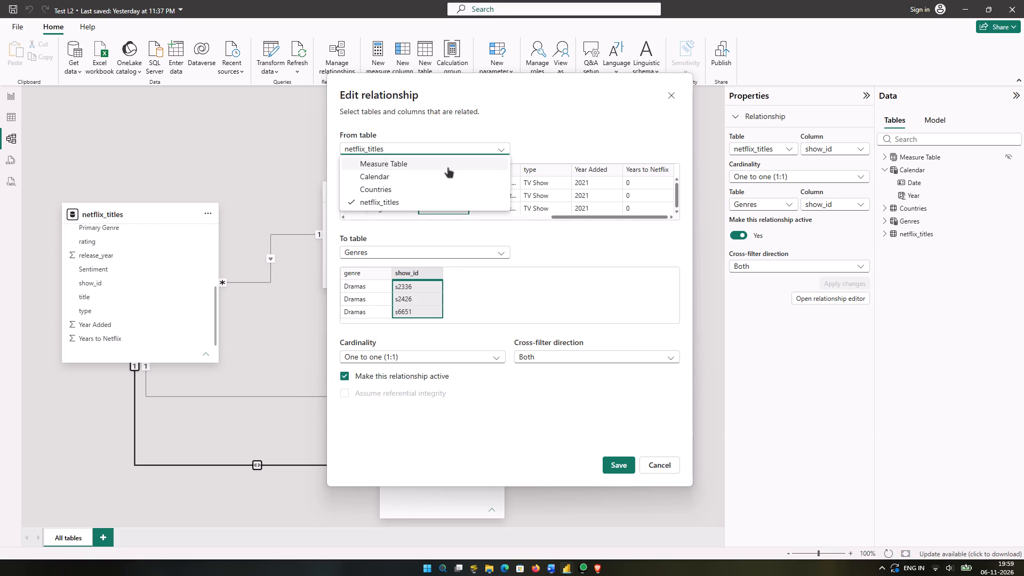
click(484, 143)
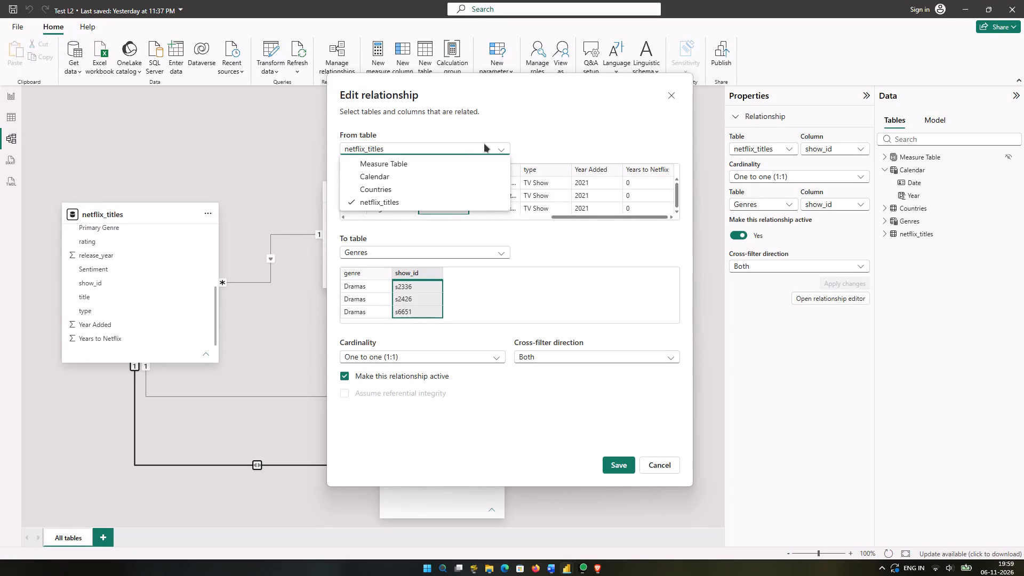
click(490, 147)
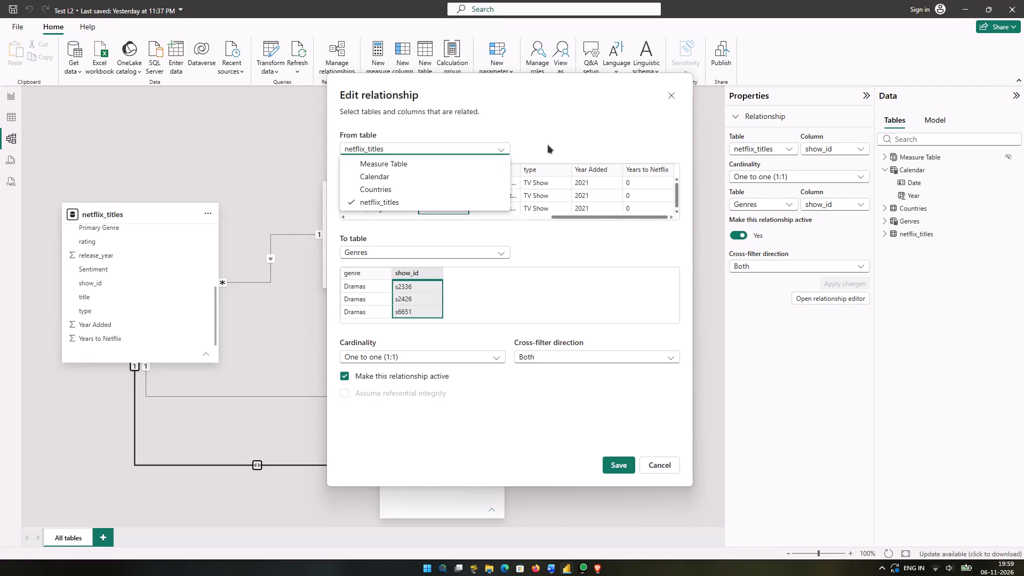
click(547, 144)
key(super+Print)
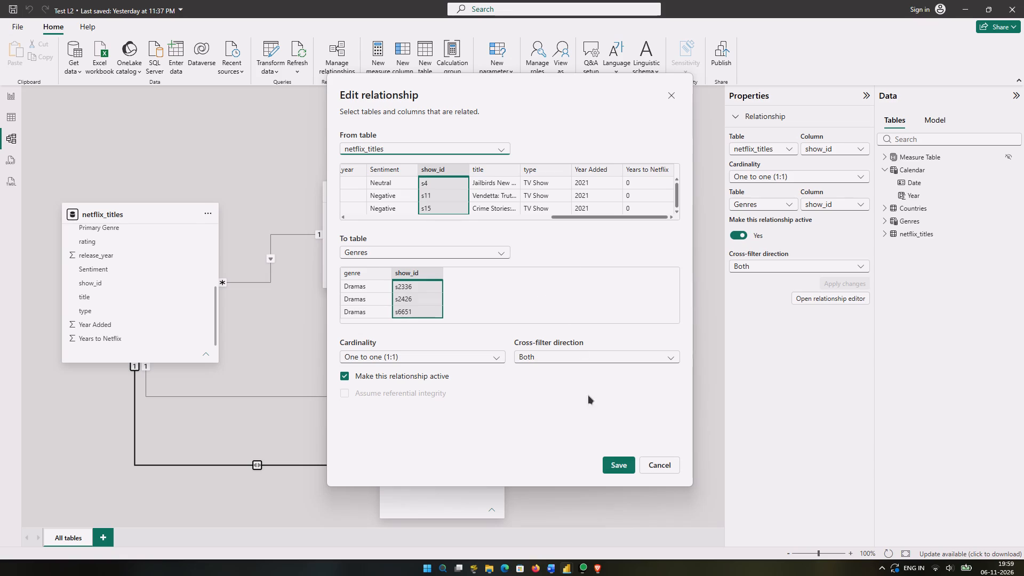
click(657, 465)
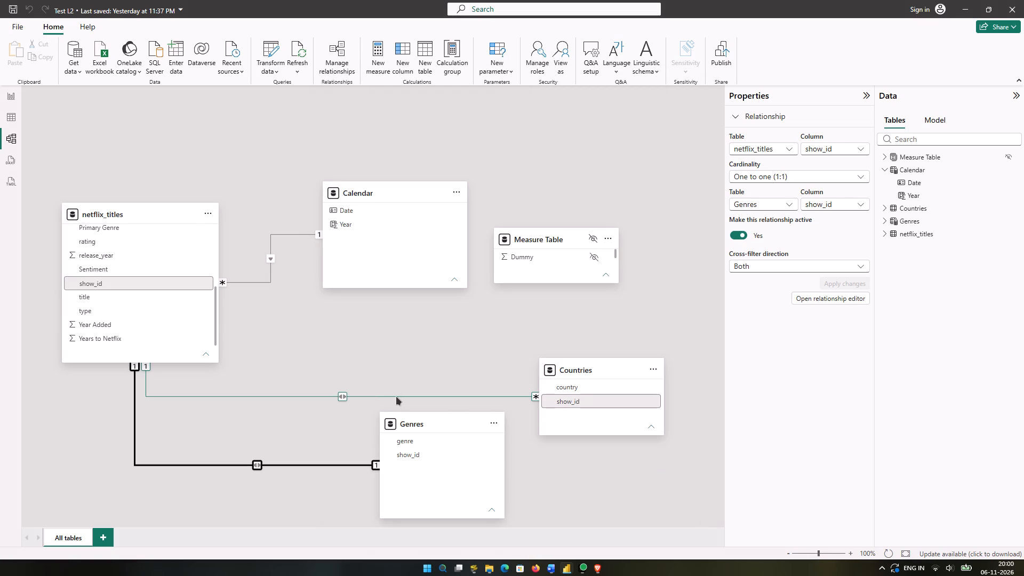
Review the Countries–netflix_titles relationship's settings once more, closing the editor without saving.
double_click(396, 396)
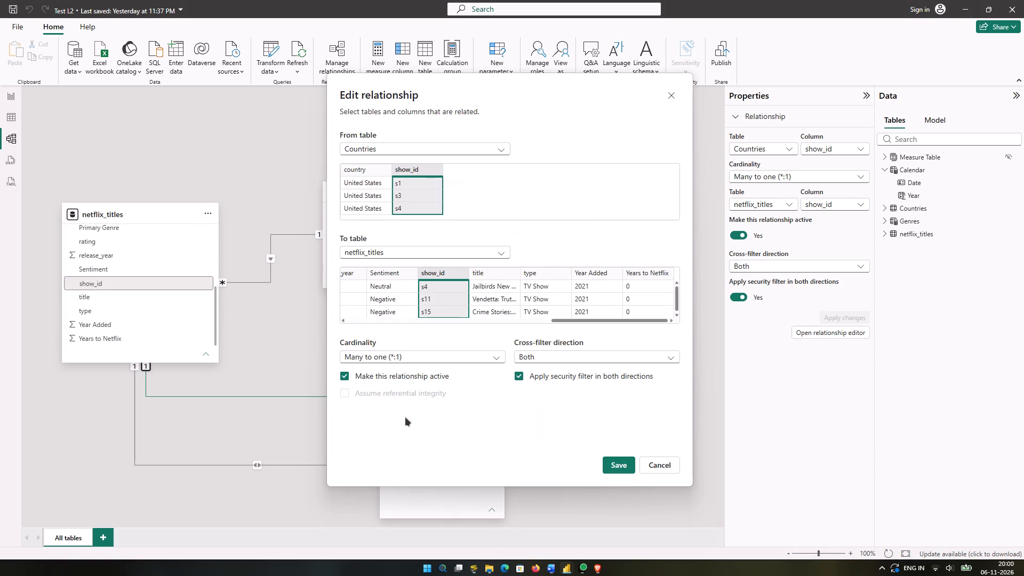
click(659, 463)
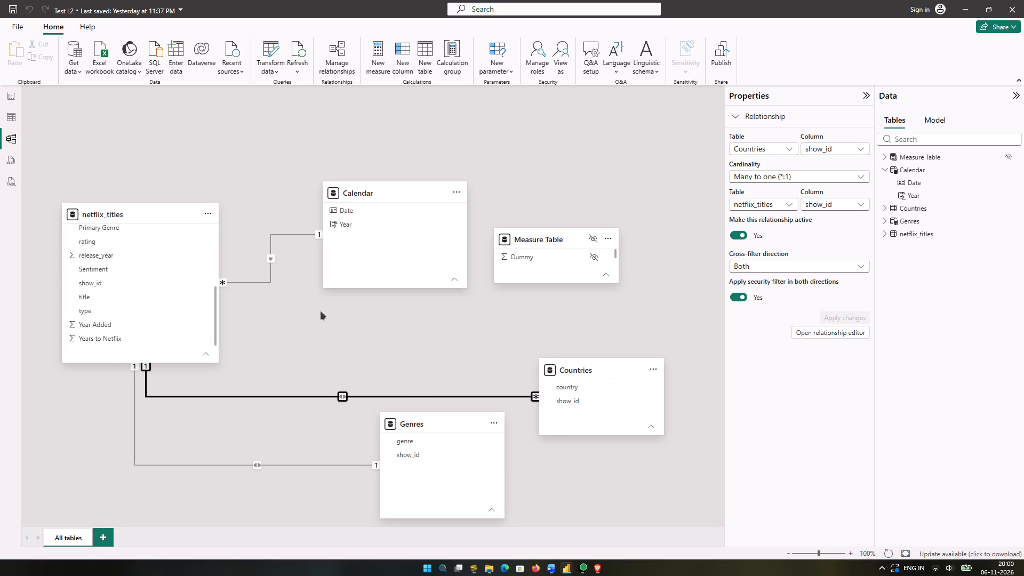
Try One to many (1:*) cardinality on the netflix_titles–Calendar relationship, capture a full-screen screenshot of the editor, and discard the change.
double_click(270, 253)
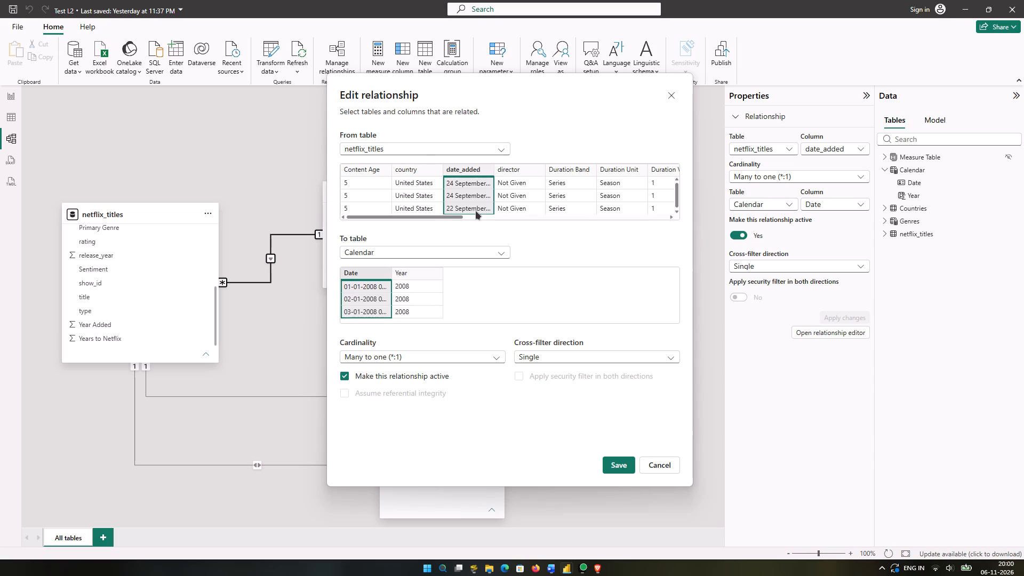
click(439, 356)
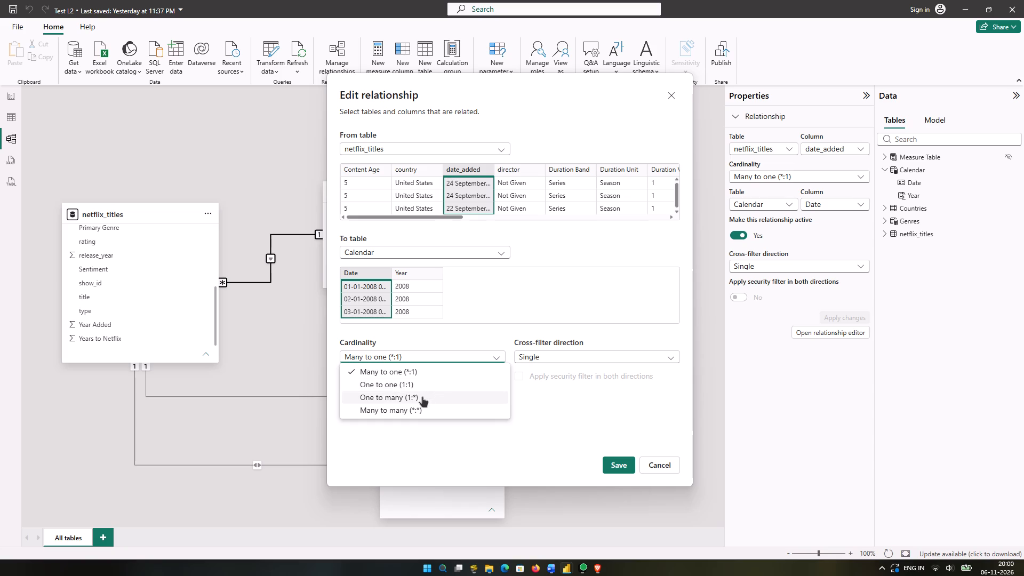
click(422, 396)
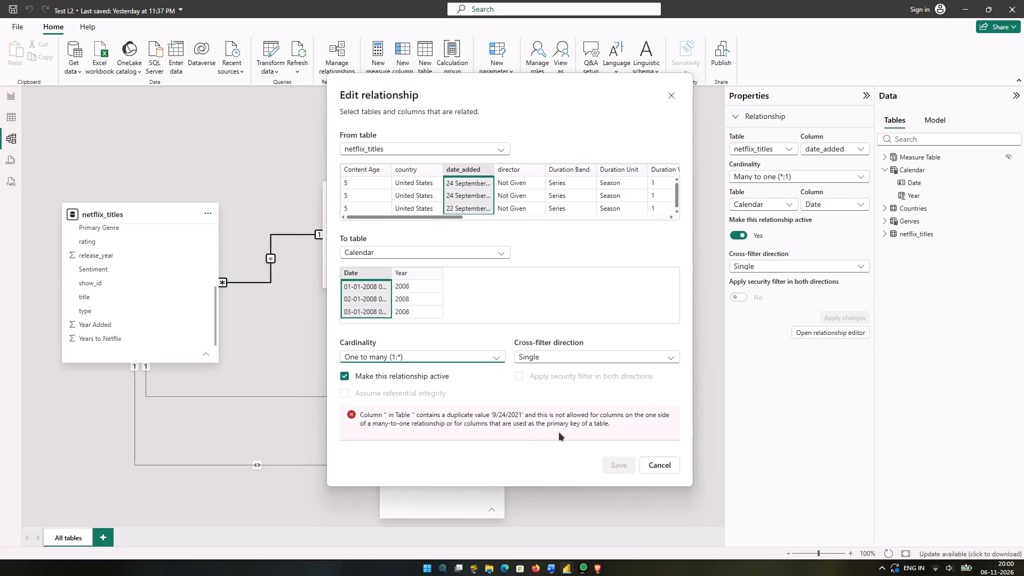
key(super+Print)
click(656, 467)
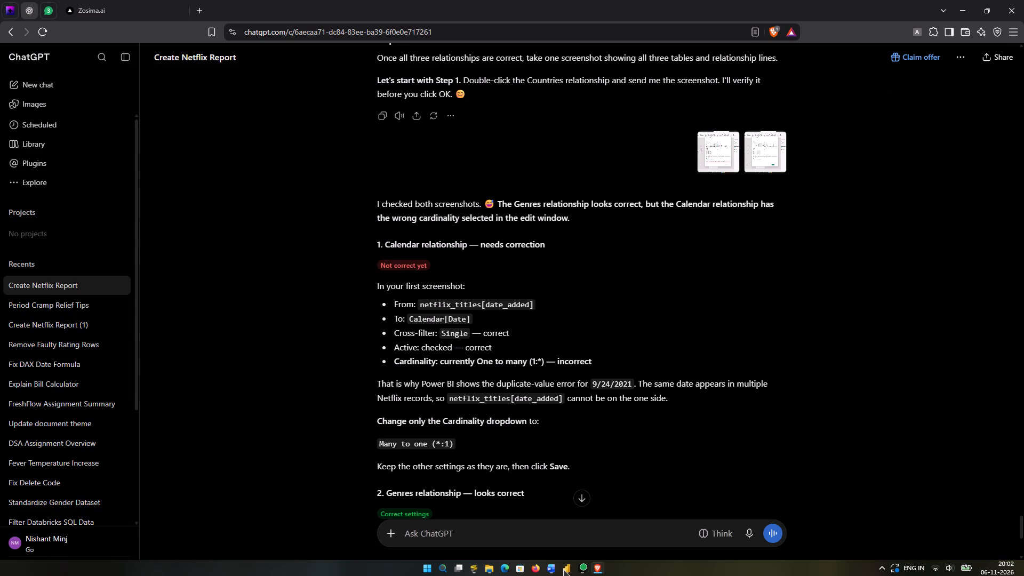
click(563, 569)
right_click(342, 332)
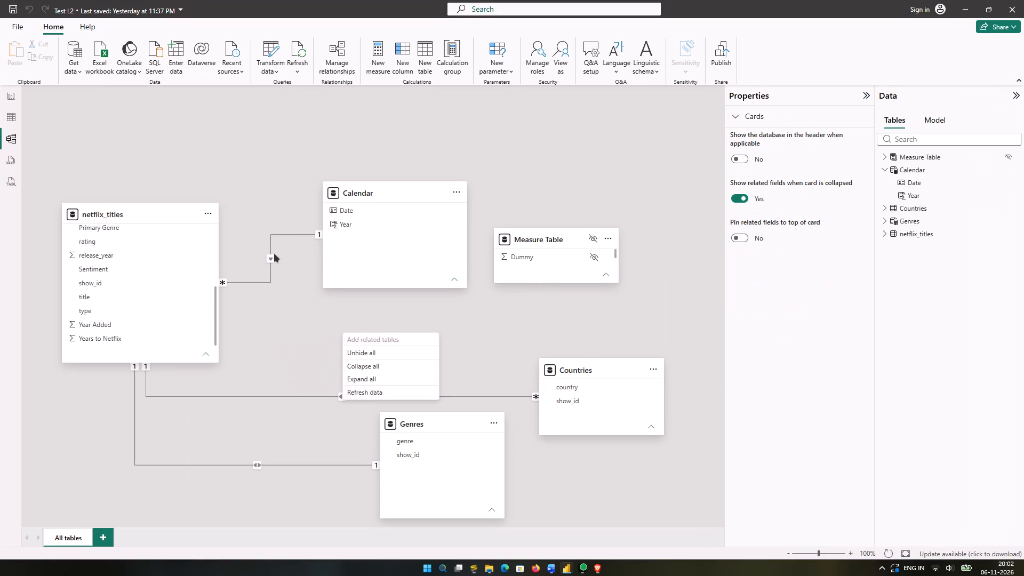
double_click(273, 253)
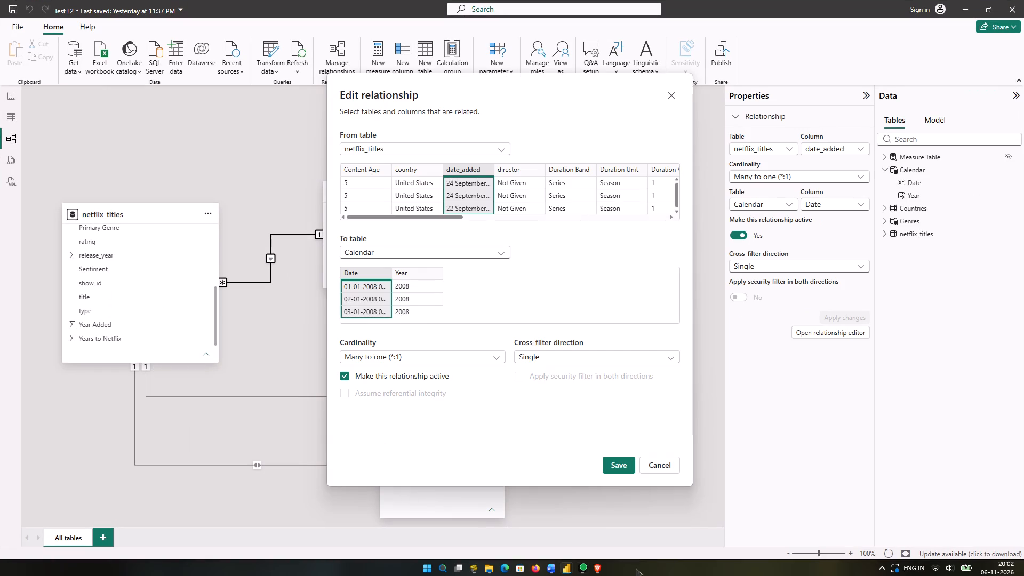
click(596, 572)
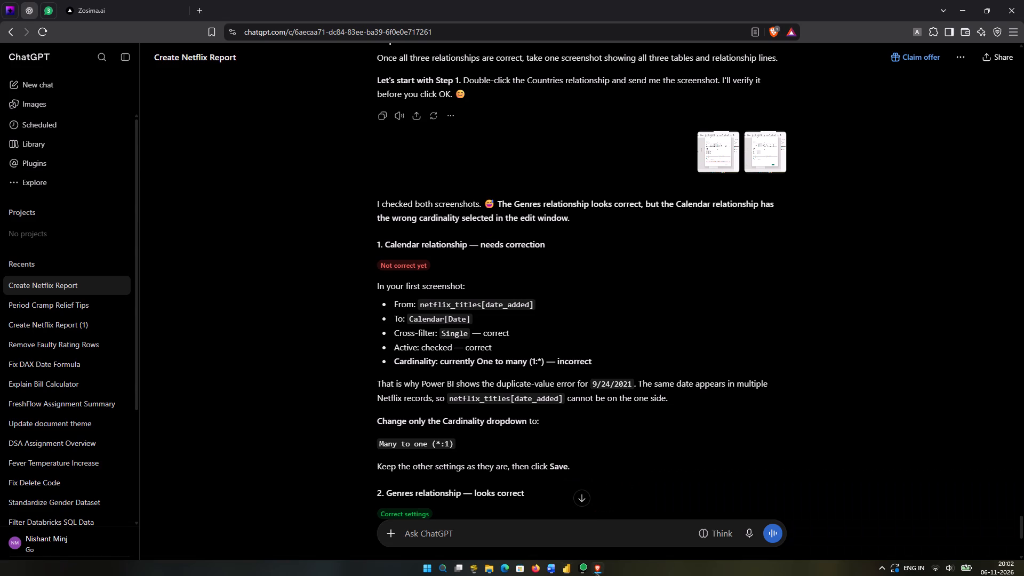
click(596, 572)
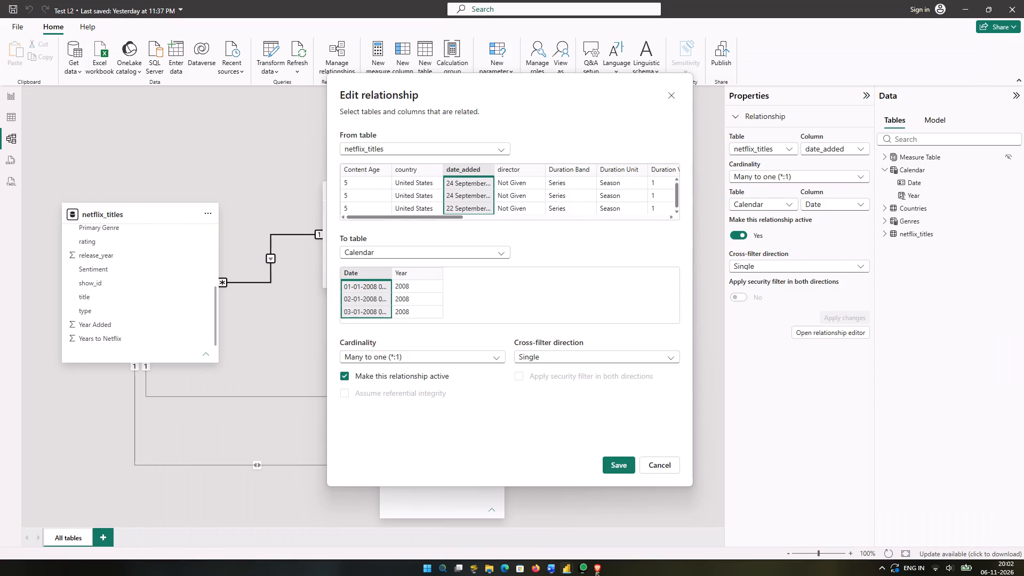
click(596, 572)
click(596, 572)
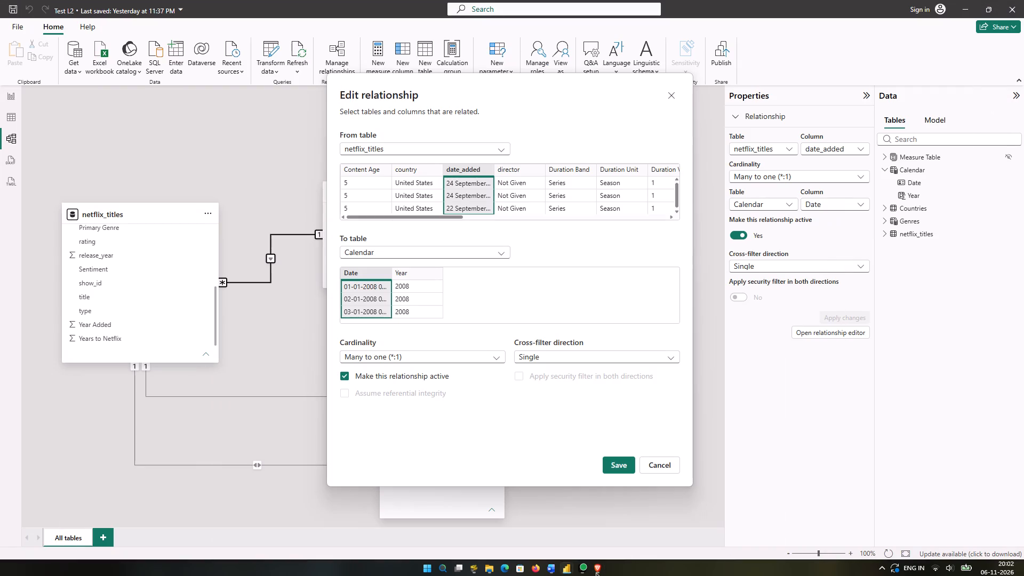
click(596, 572)
click(596, 572)
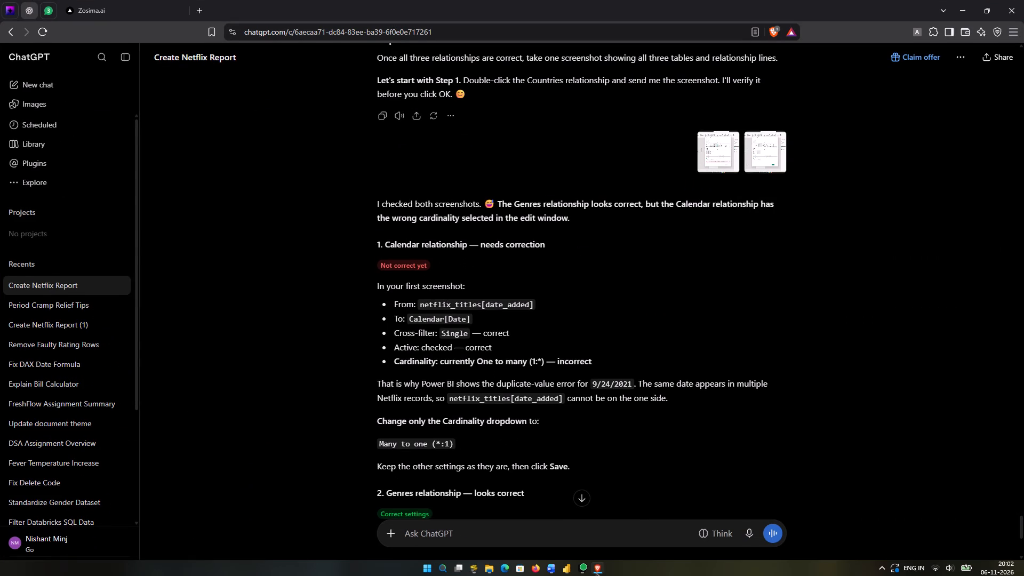
click(596, 572)
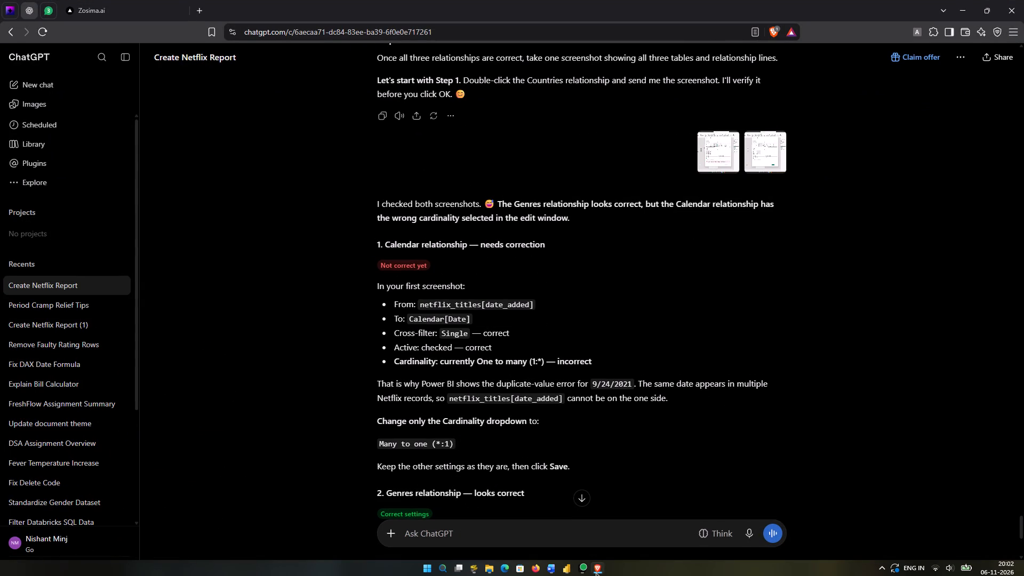
click(596, 572)
click(596, 572)
scroll(551, 467, down, 1)
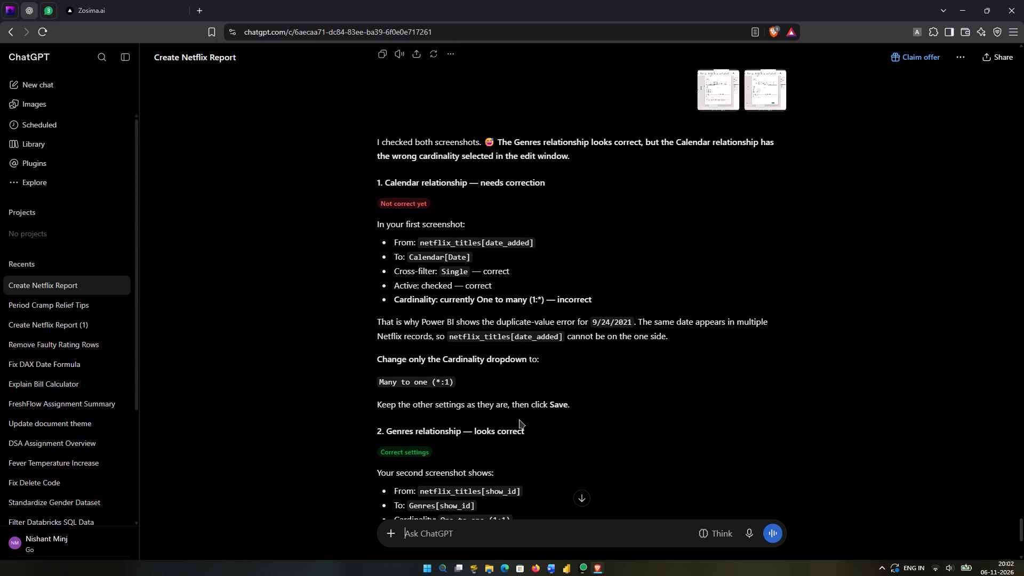
scroll(599, 475, down, 1)
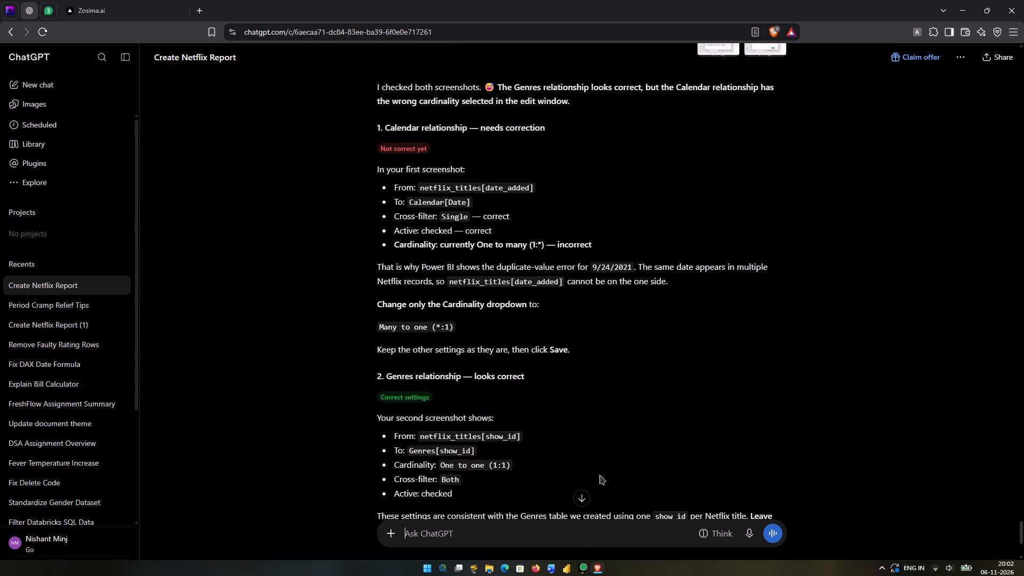
scroll(599, 475, down, 1)
scroll(498, 372, down, 1)
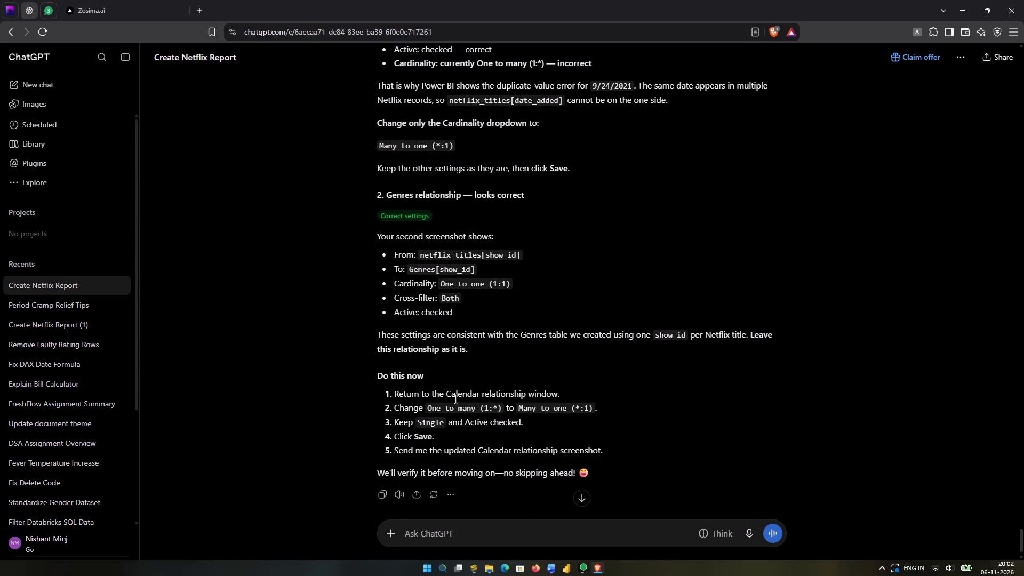
scroll(456, 398, down, 1)
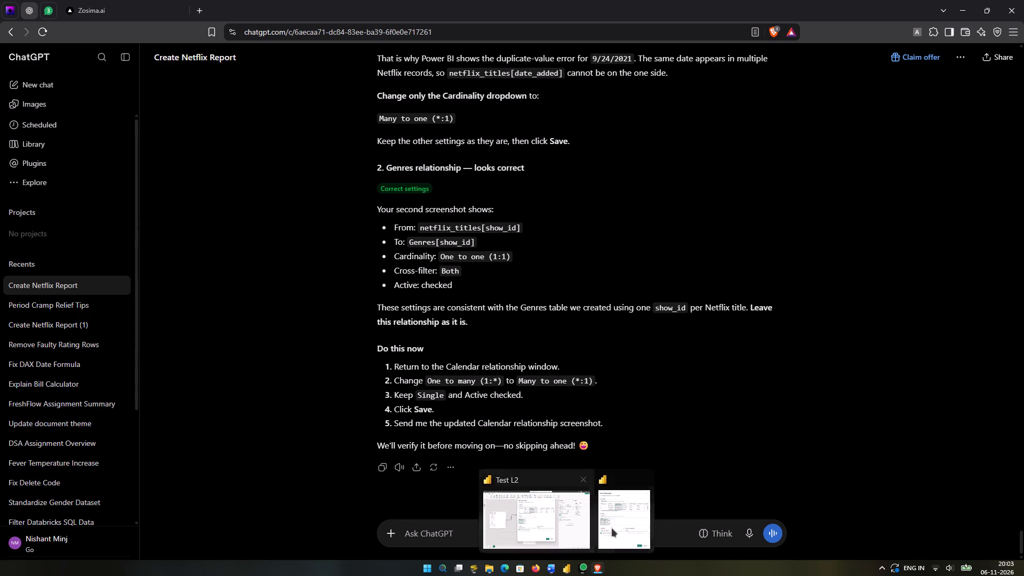
Return to Power BI and save the netflix_titles–Calendar relationship with Many to one (*:1) cardinality, Single cross-filter direction and active status.
click(621, 524)
click(626, 461)
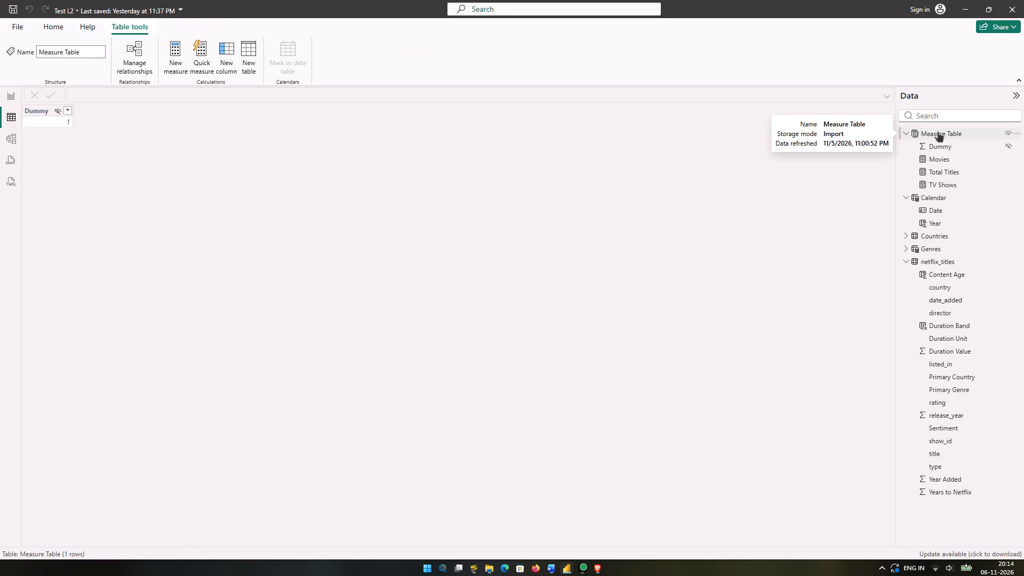
click(63, 26)
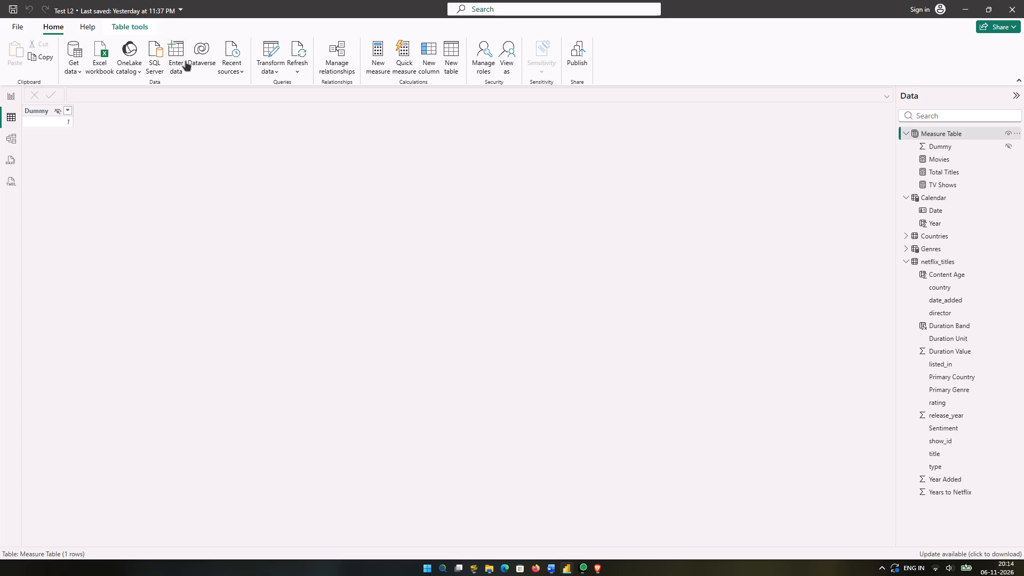
click(374, 53)
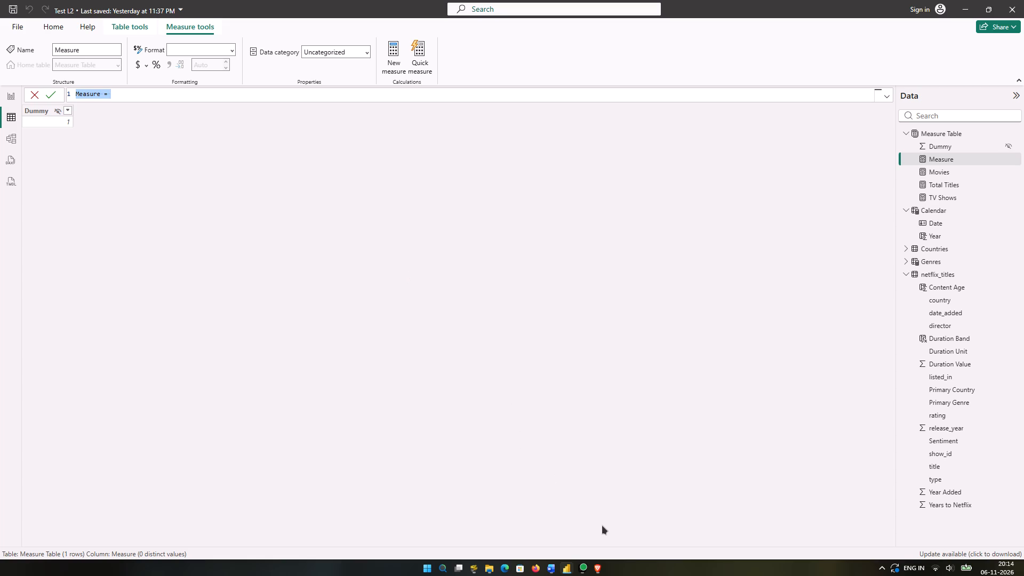
click(601, 571)
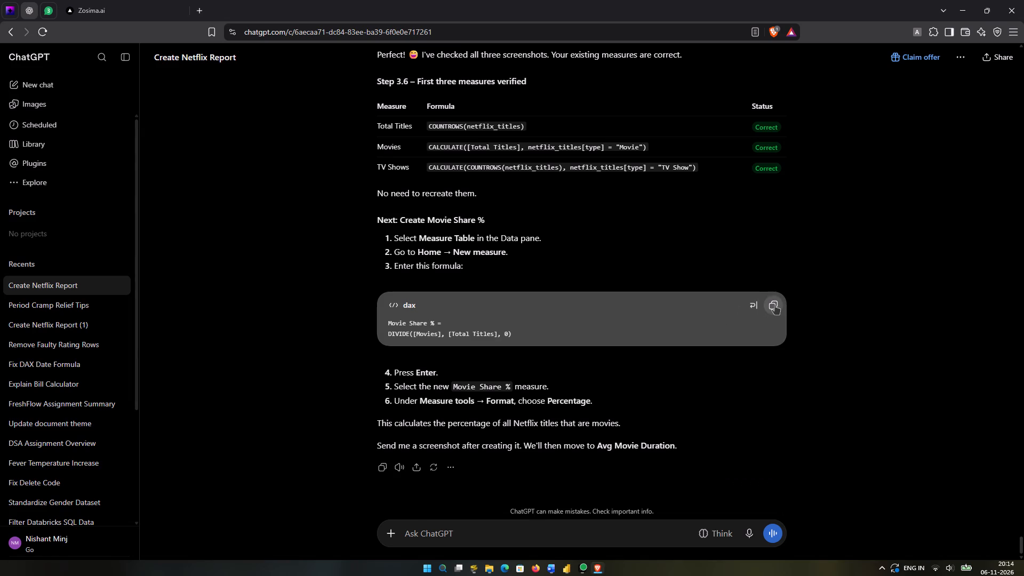
click(774, 304)
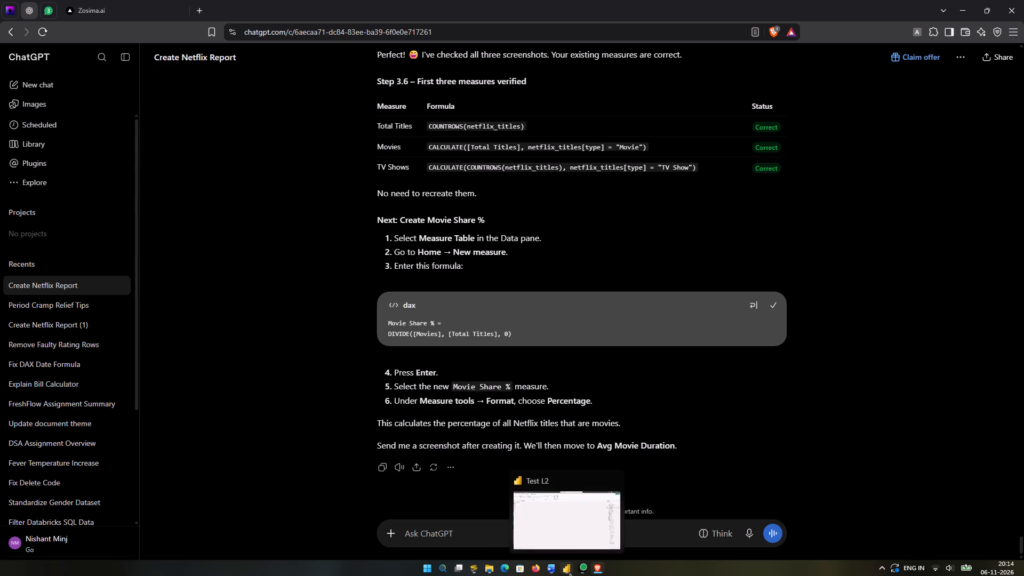
click(570, 573)
key(ctrl+v)
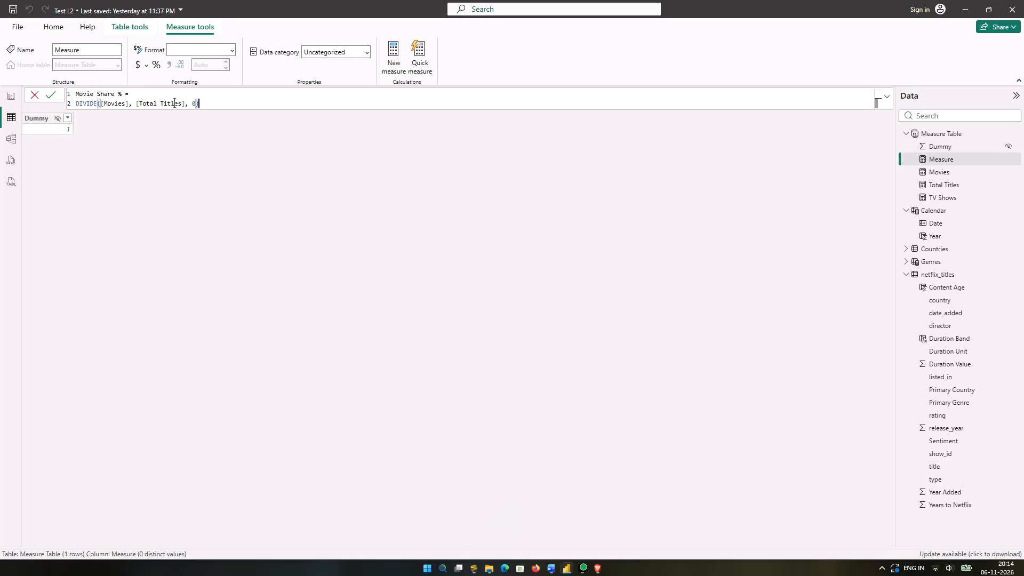
click(52, 93)
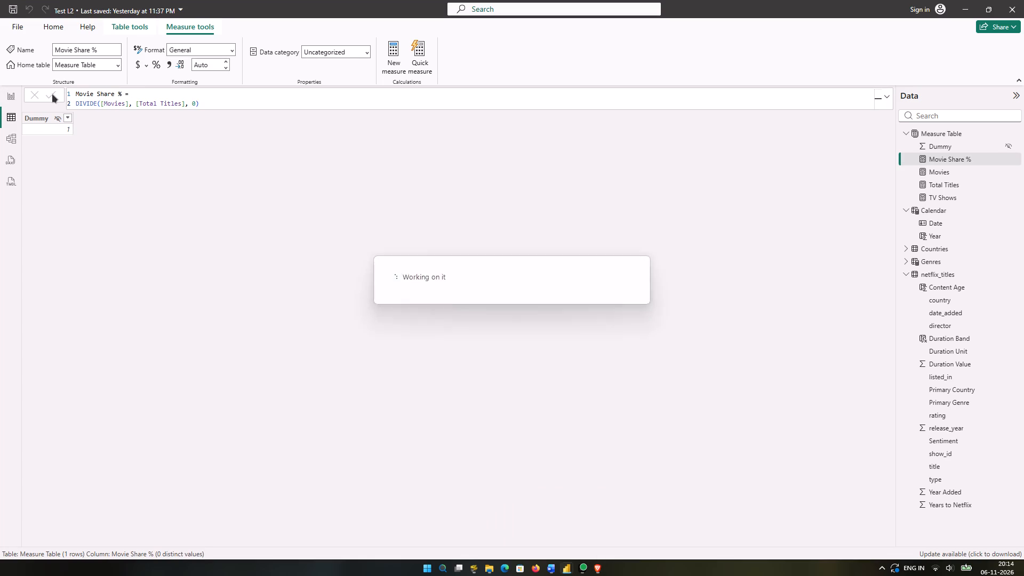
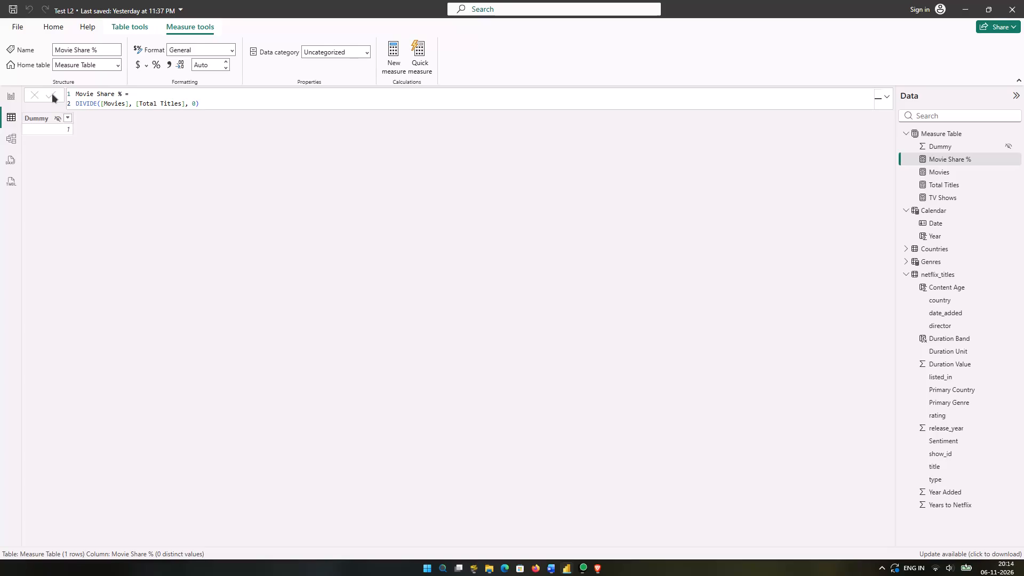
Set the format of the Movie Share % measure to Percentage.
click(947, 156)
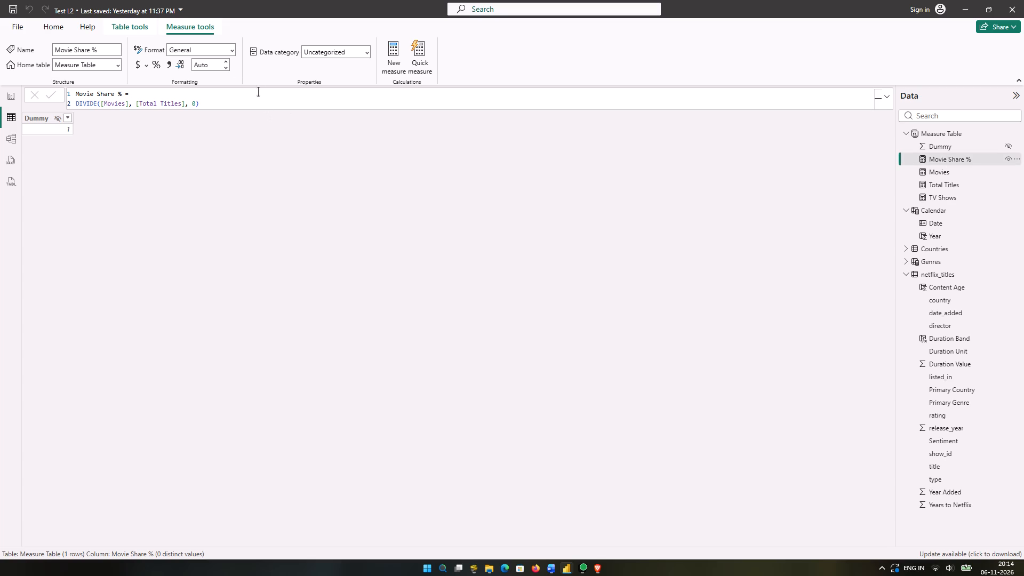
click(232, 50)
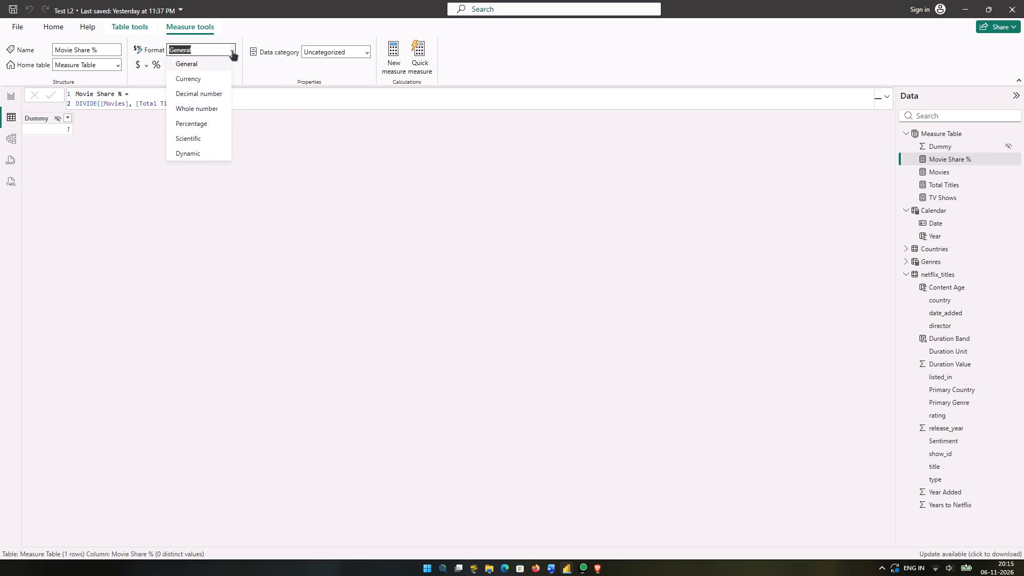
click(207, 121)
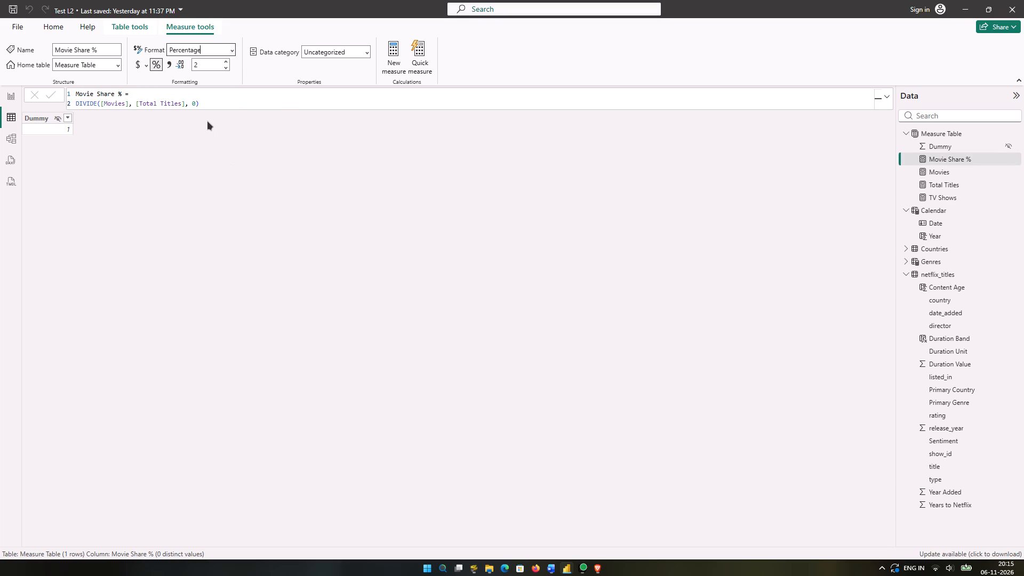
key(Return)
click(381, 246)
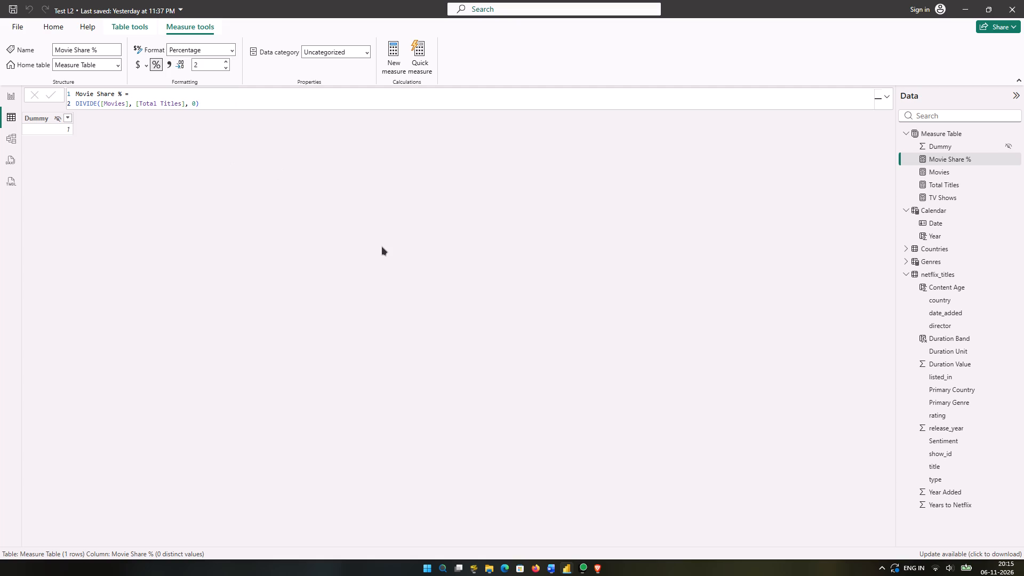
click(381, 246)
click(381, 246)
click(931, 159)
right_click(931, 159)
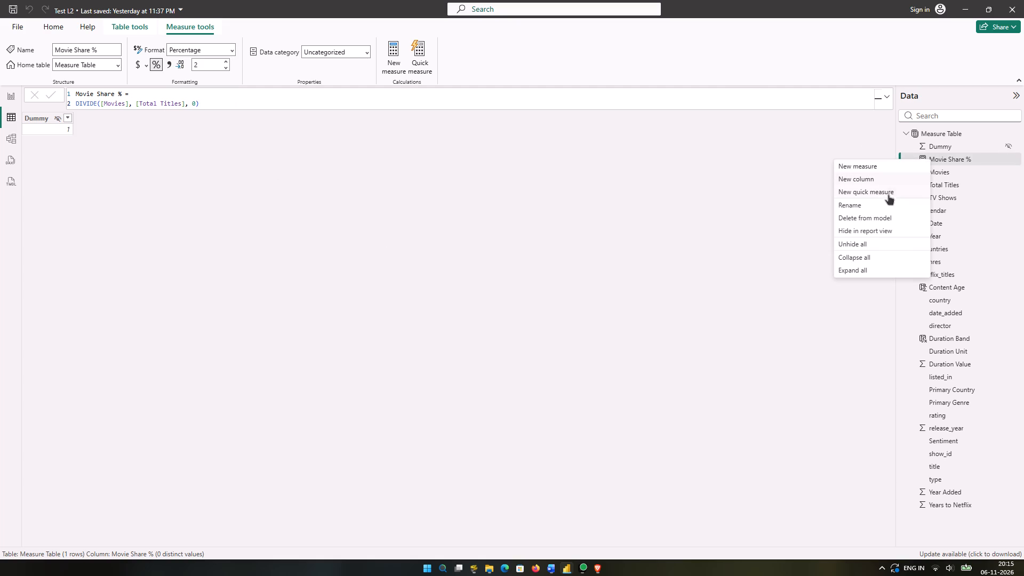
click(713, 194)
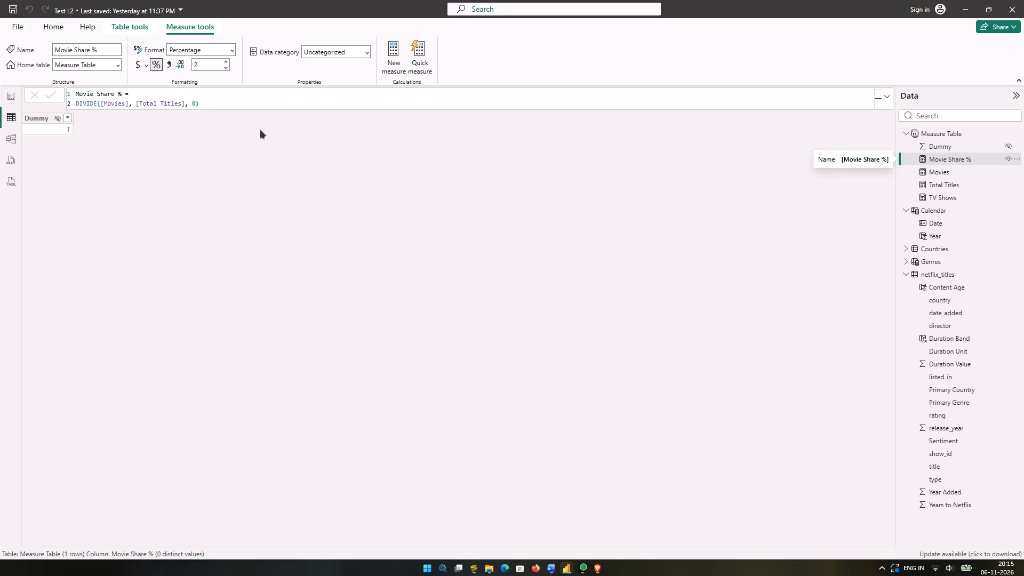
Capture a full-screen screenshot of the Movie Share % measure and send it to ChatGPT in Brave.
key(super+Print)
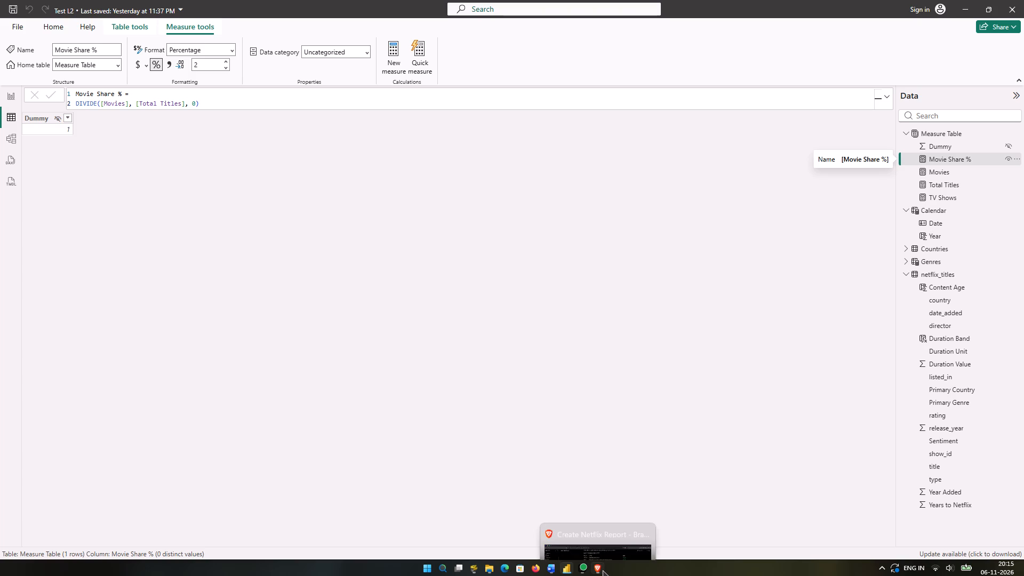
click(602, 570)
key(ctrl+v)
key(Return)
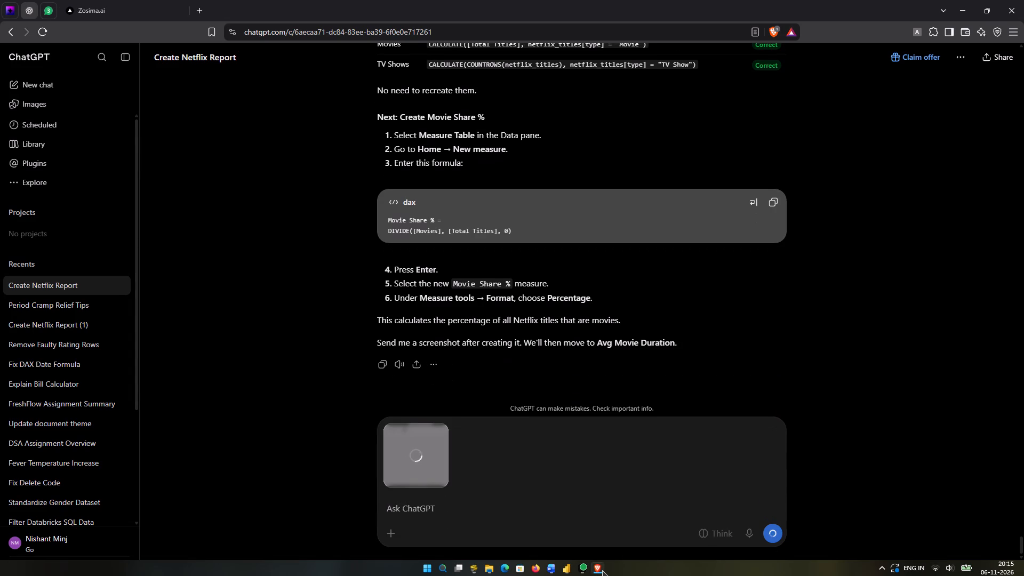
In the Word report, add an empty line below the section 3.6 Duration Band description, above its caption.
click(555, 568)
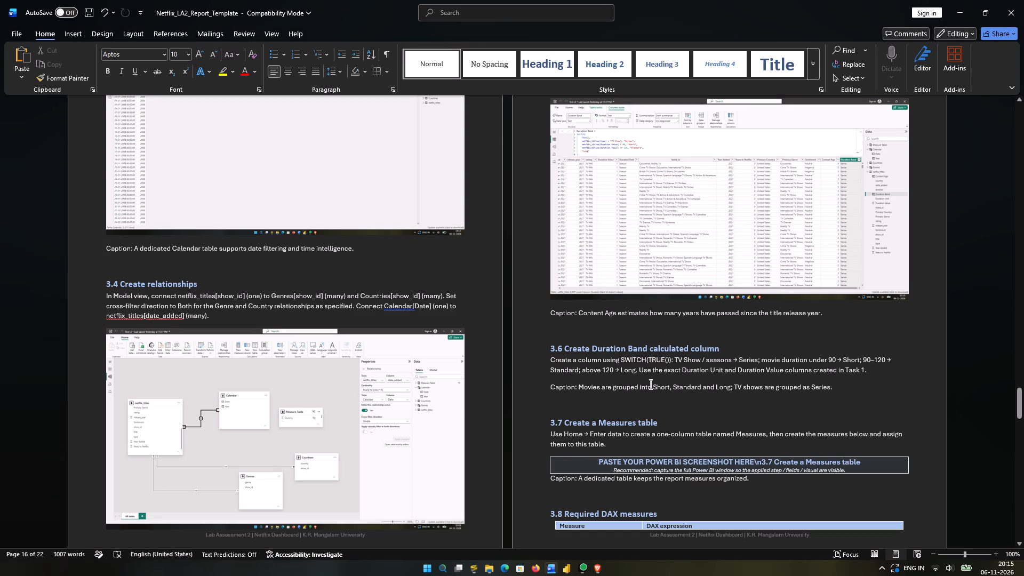
click(732, 378)
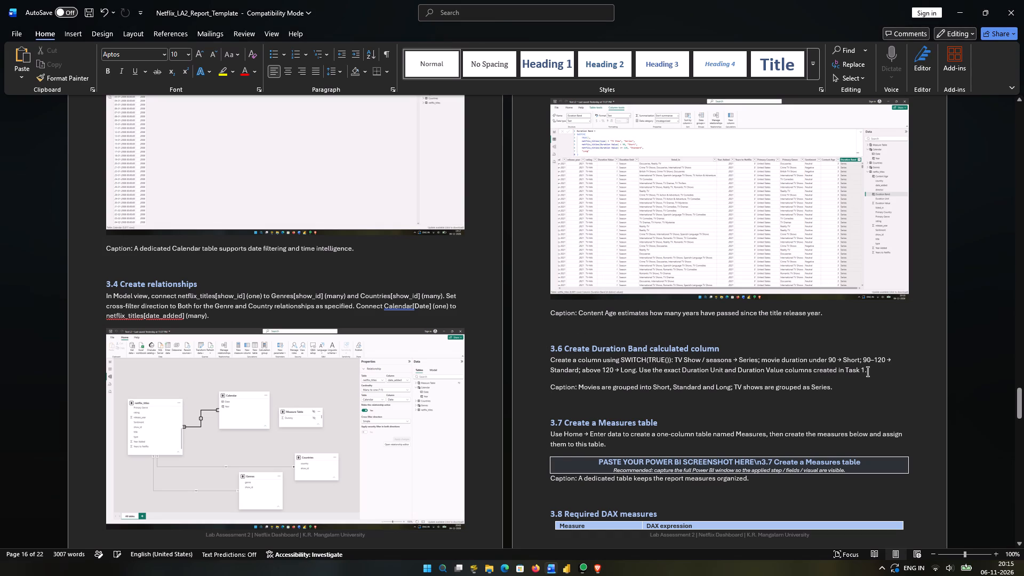
click(870, 371)
key(Return)
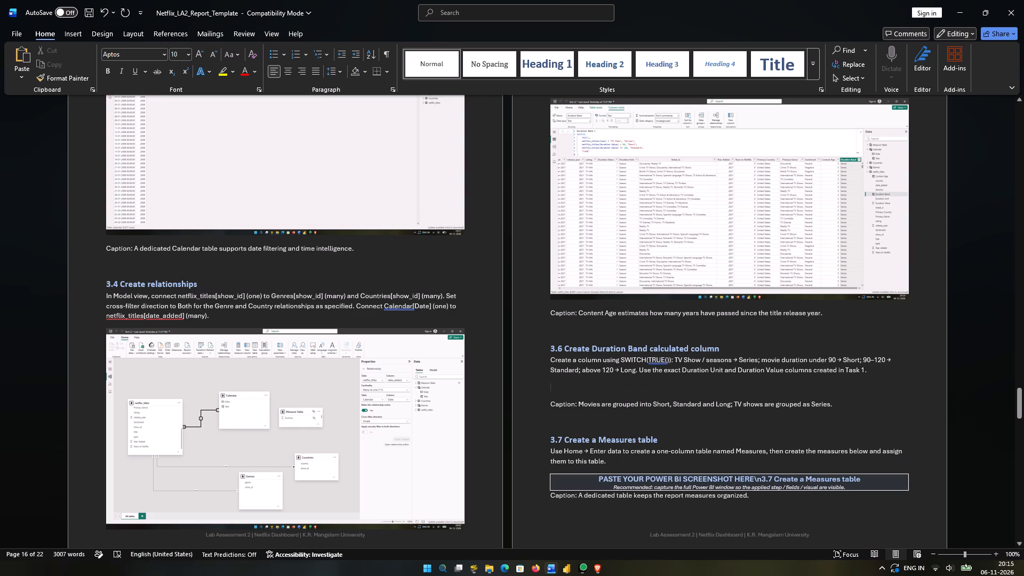
click(599, 575)
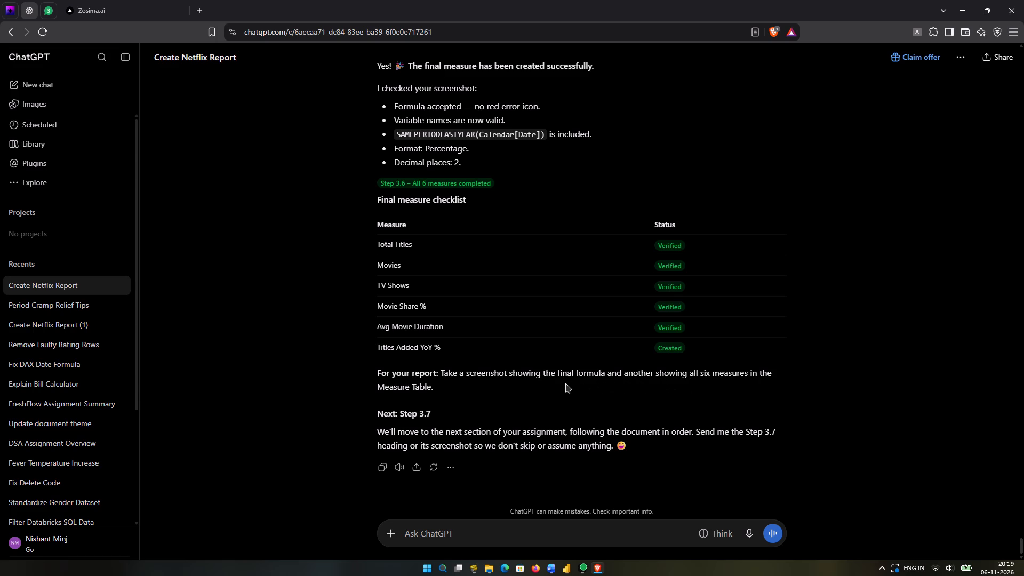
Switch to Power BI and capture a full-screen screenshot with Measure Table selected and all six measures listed.
click(599, 571)
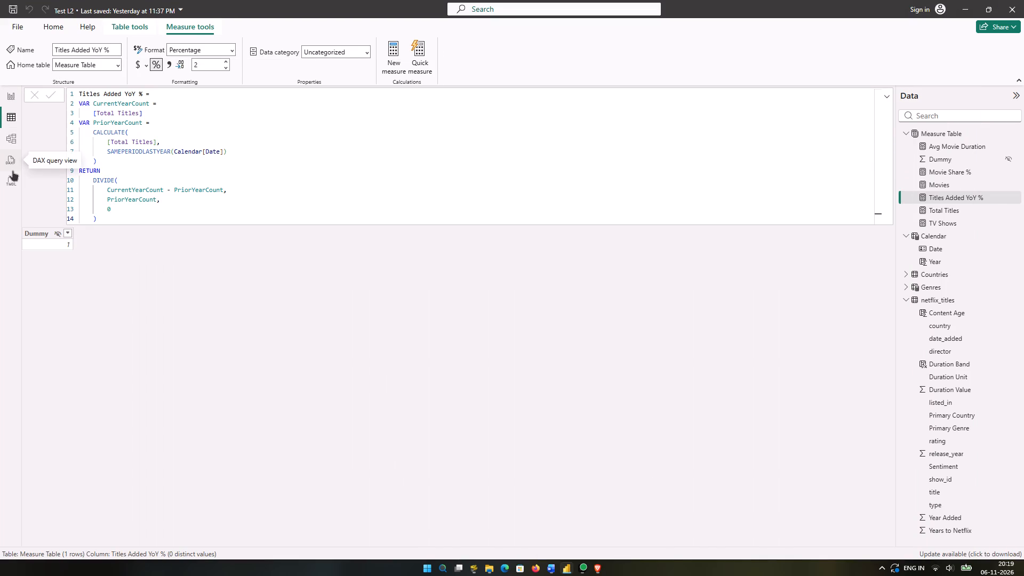
click(933, 130)
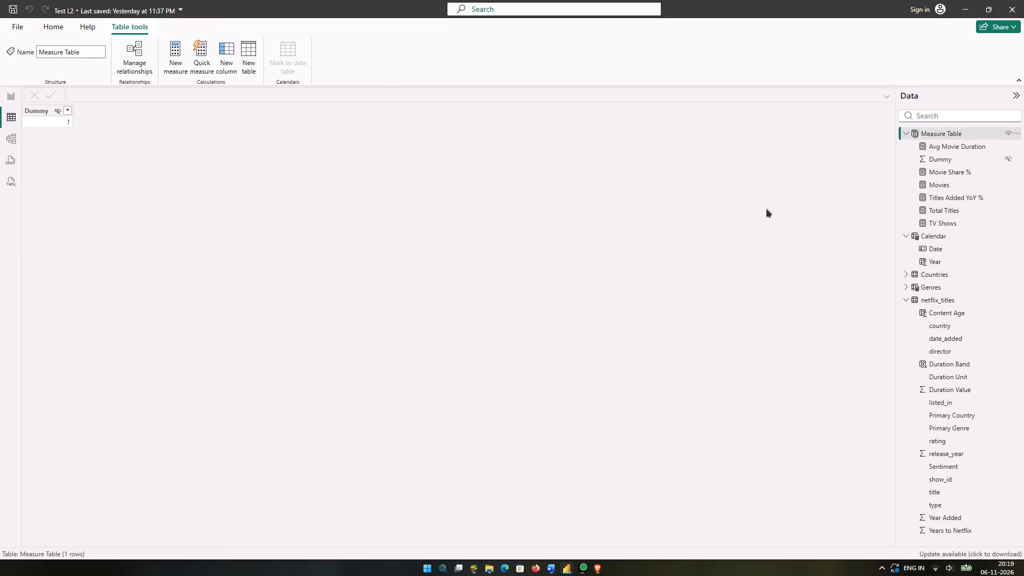
key(super+Print)
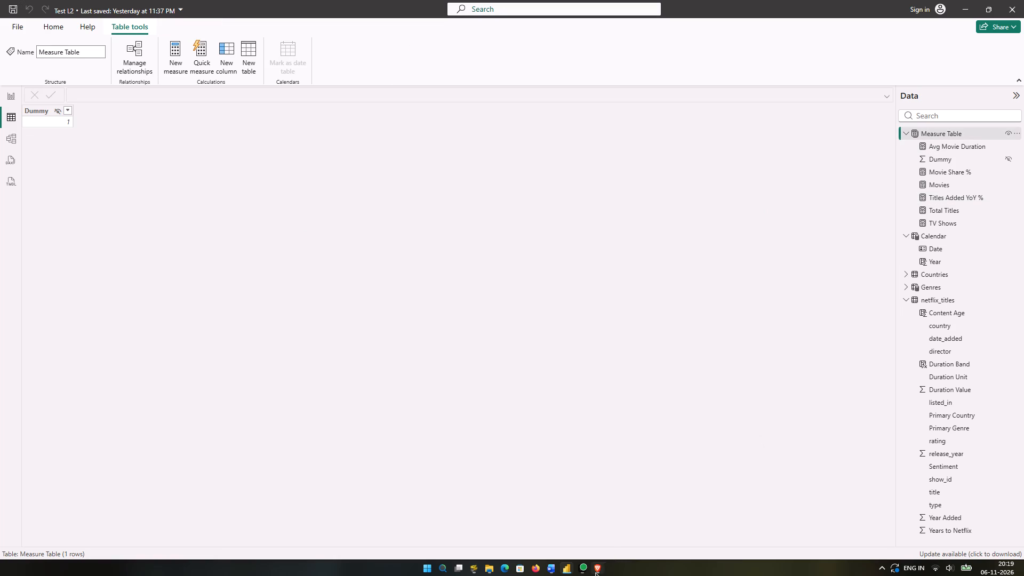
click(595, 572)
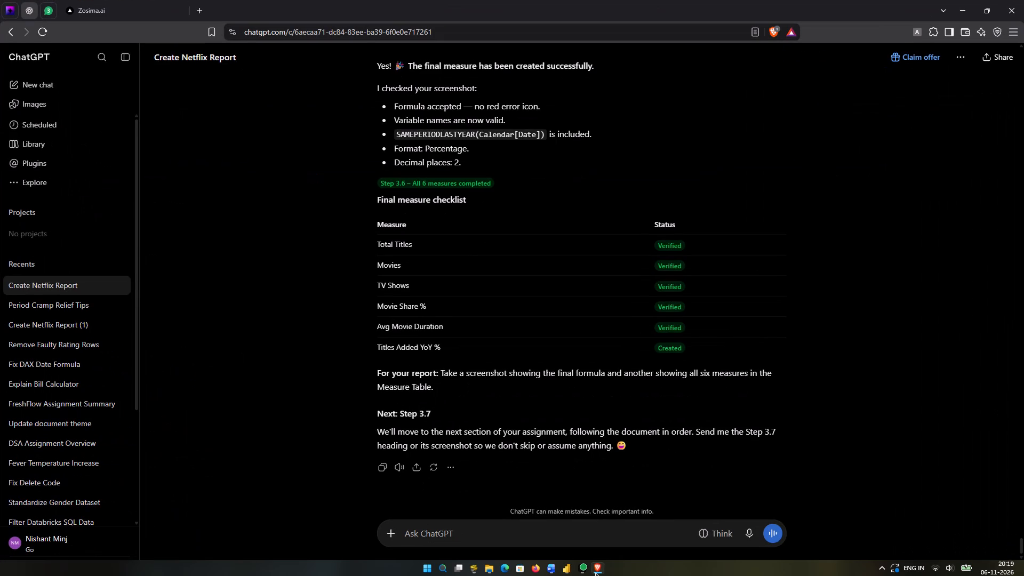
In the Word report, insert Screenshot (174) of the Titles Added YoY % formula above the section 3.6 caption.
click(552, 575)
scroll(471, 436, down, 1)
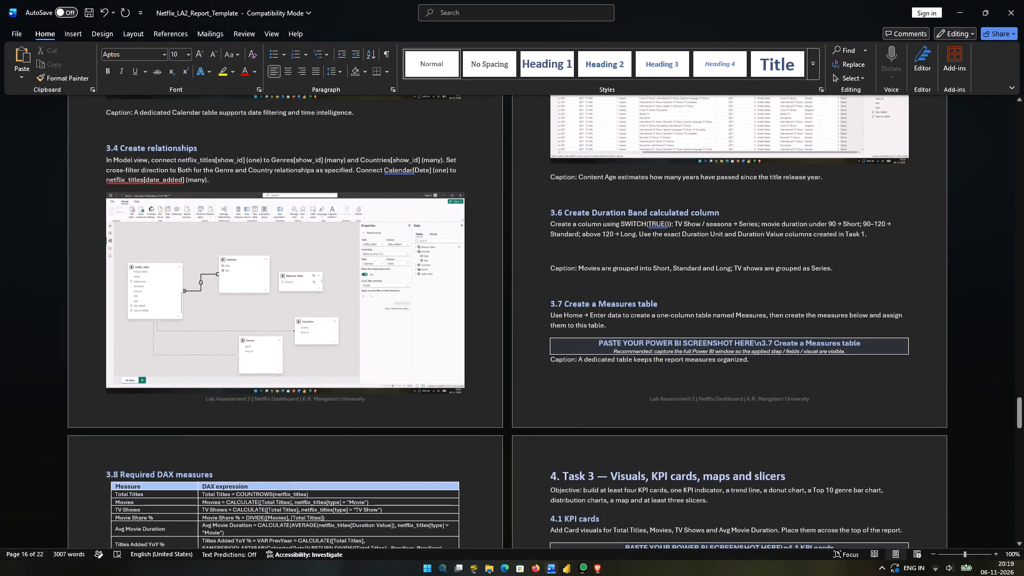
click(73, 36)
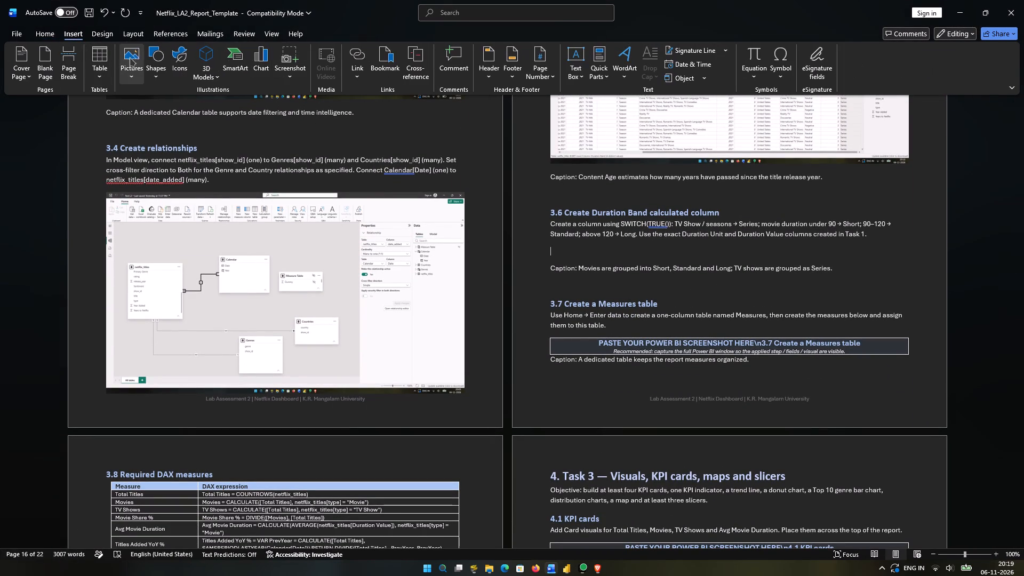
click(135, 55)
click(155, 112)
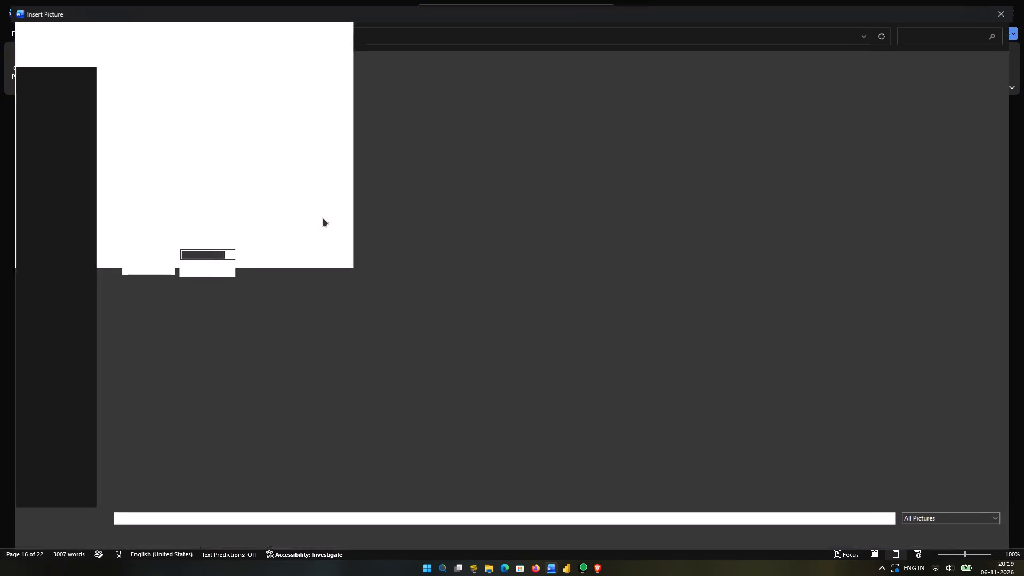
scroll(612, 389, down, 8)
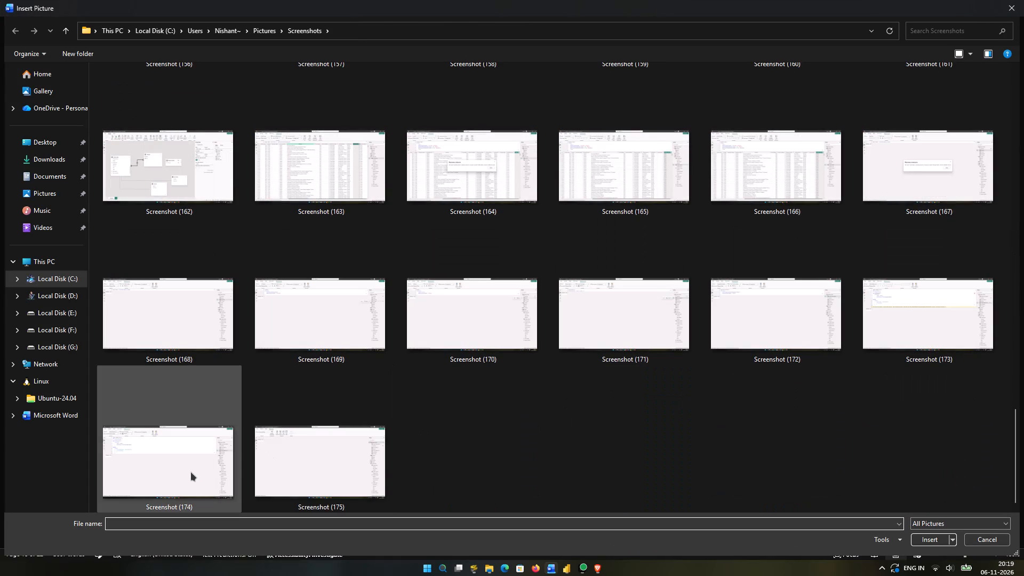
double_click(190, 471)
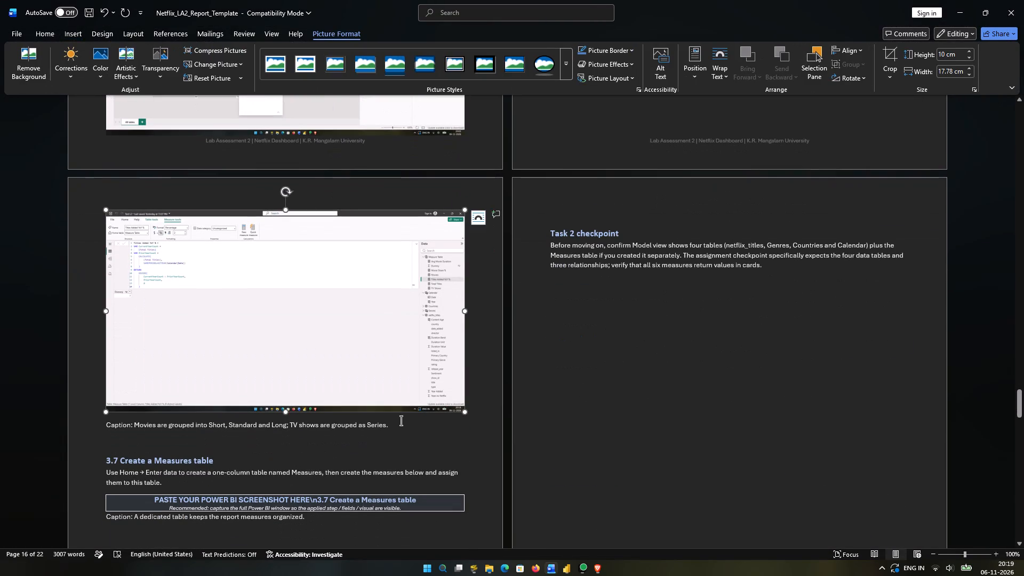
Insert Screenshot (175) of the Measure Table on a new line below the formula screenshot in section 3.6.
click(472, 402)
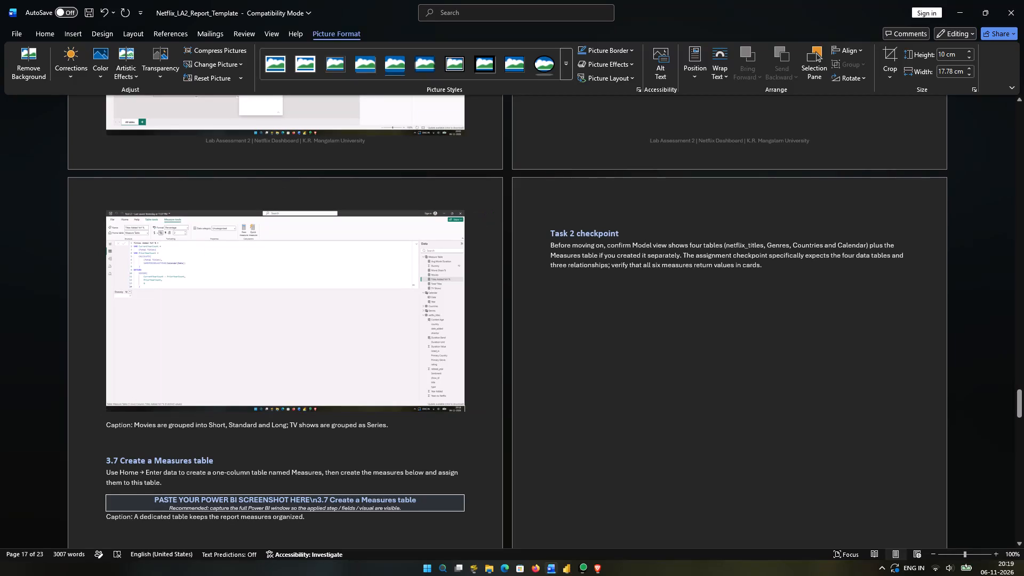
key(Return)
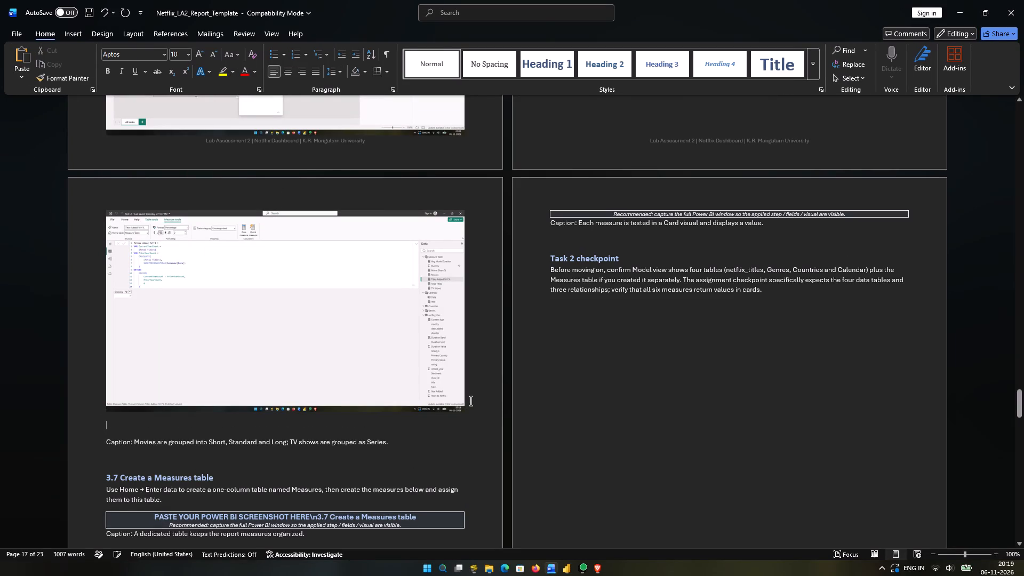
click(67, 38)
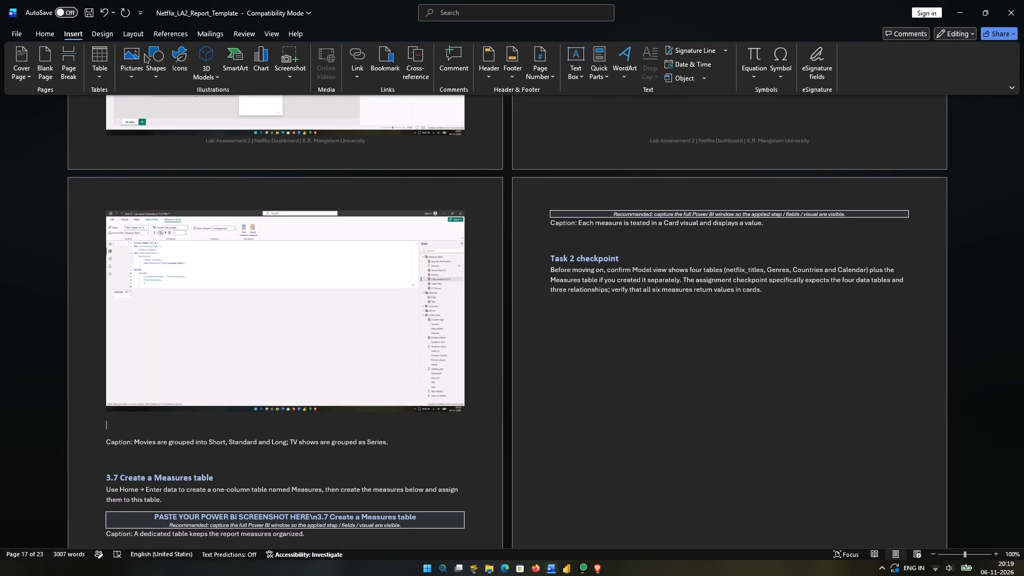
click(124, 55)
click(158, 107)
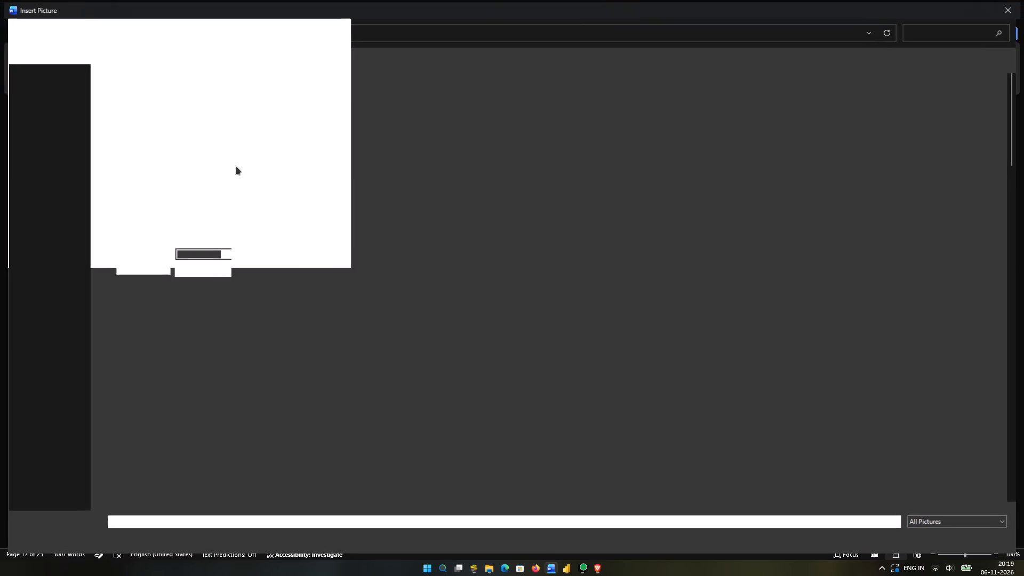
scroll(317, 275, down, 6)
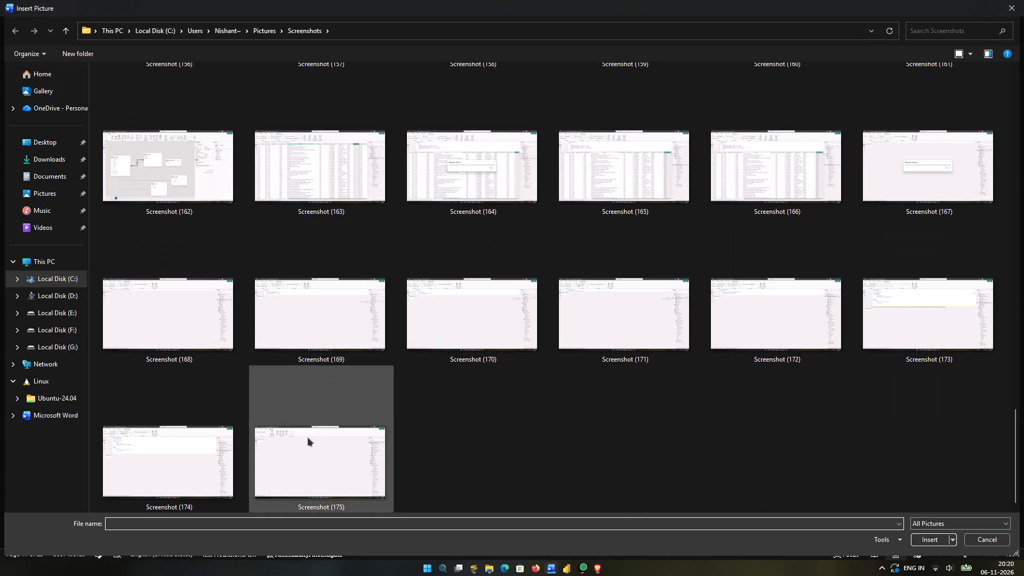
double_click(307, 437)
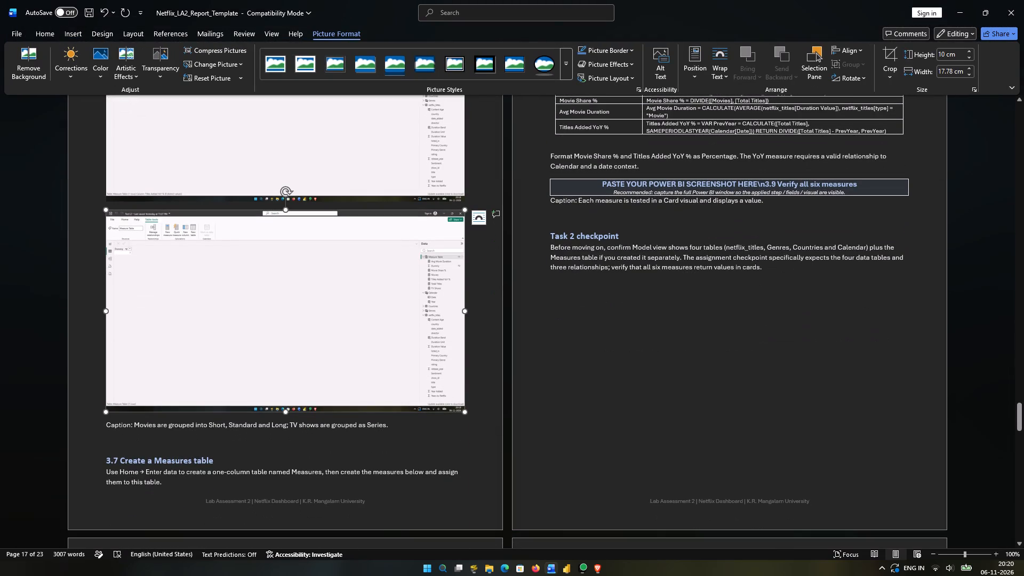
click(479, 381)
scroll(405, 335, up, 3)
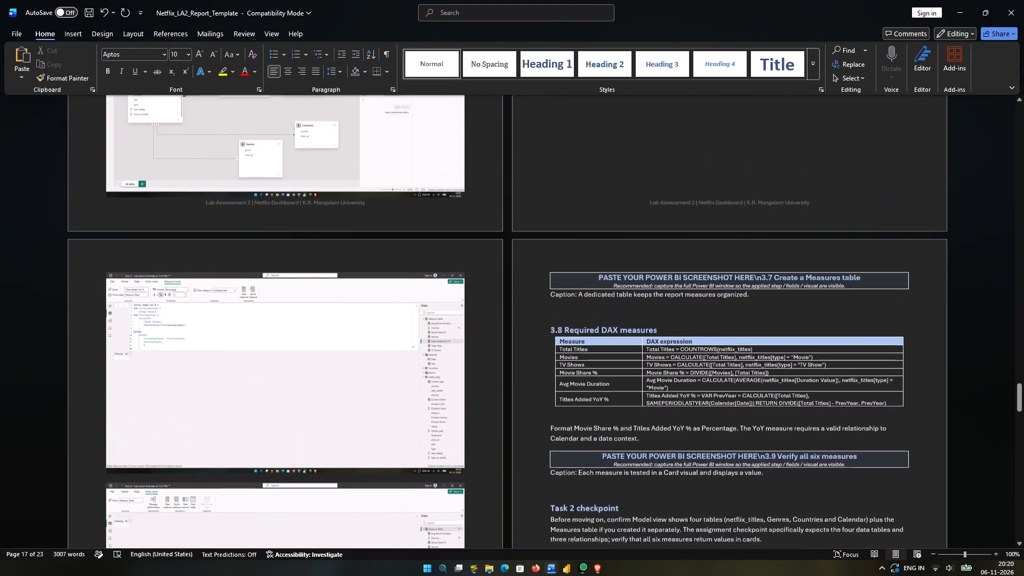
scroll(405, 335, up, 3)
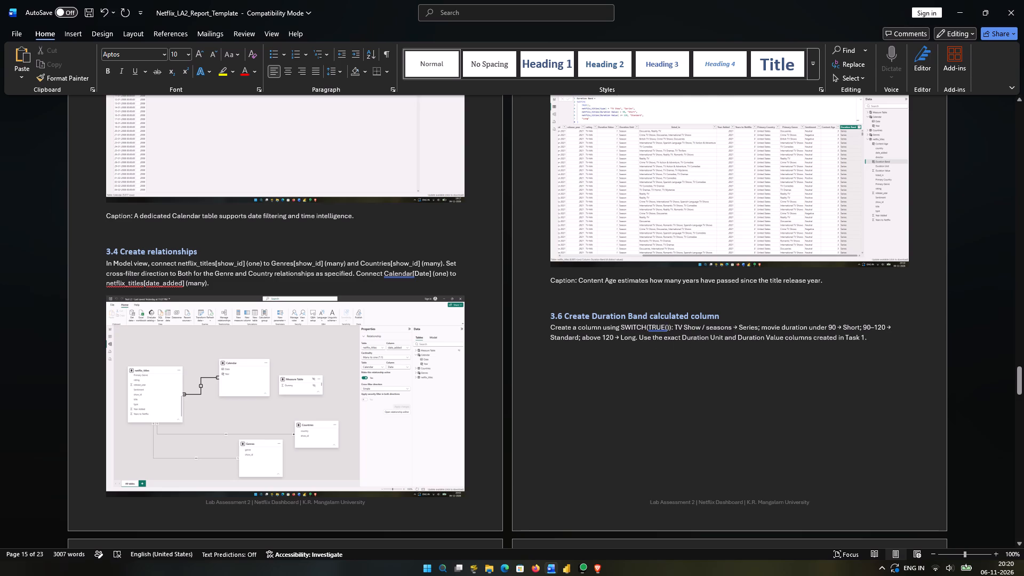
scroll(613, 355, down, 4)
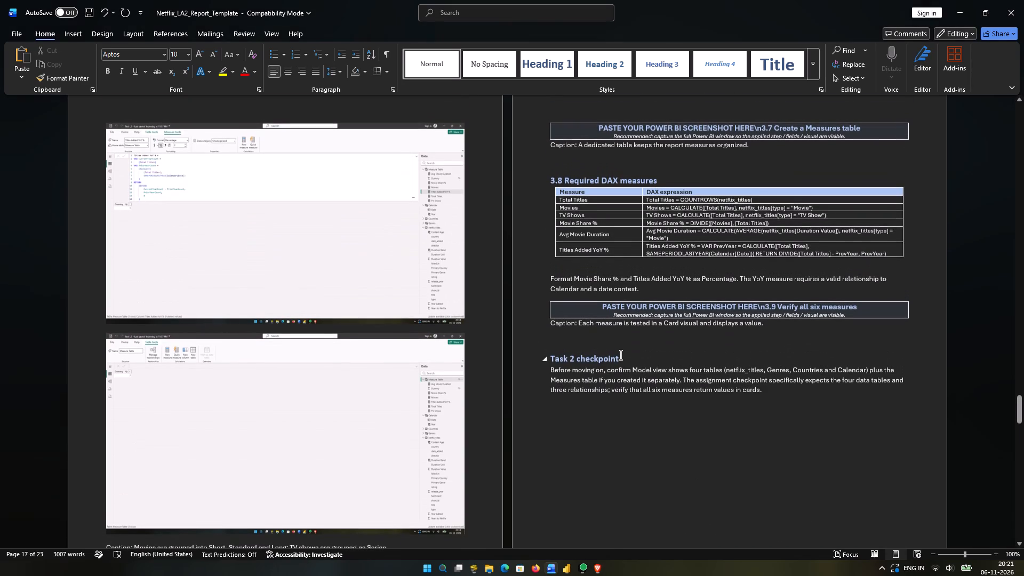
scroll(621, 355, down, 1)
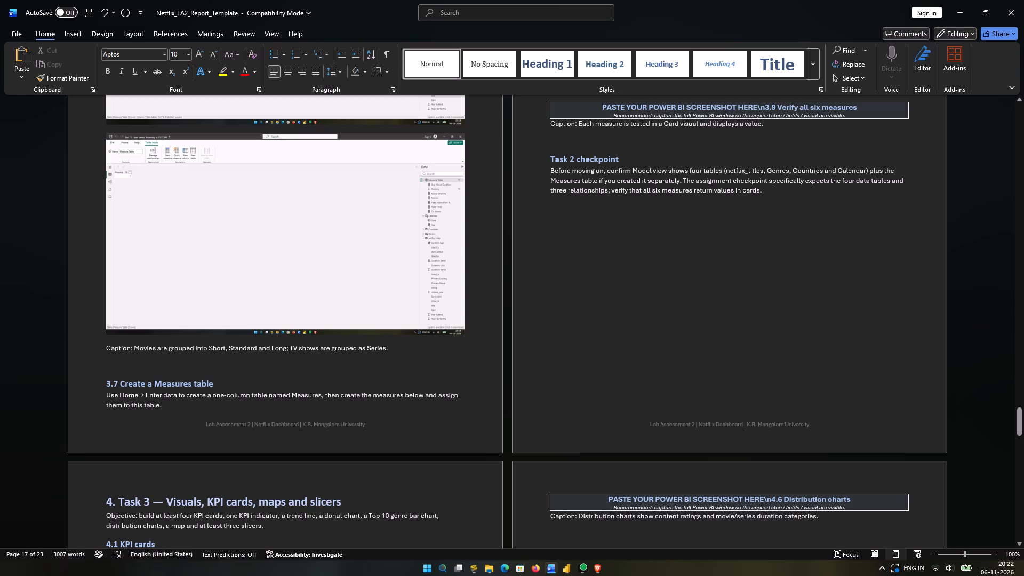
scroll(644, 221, up, 2)
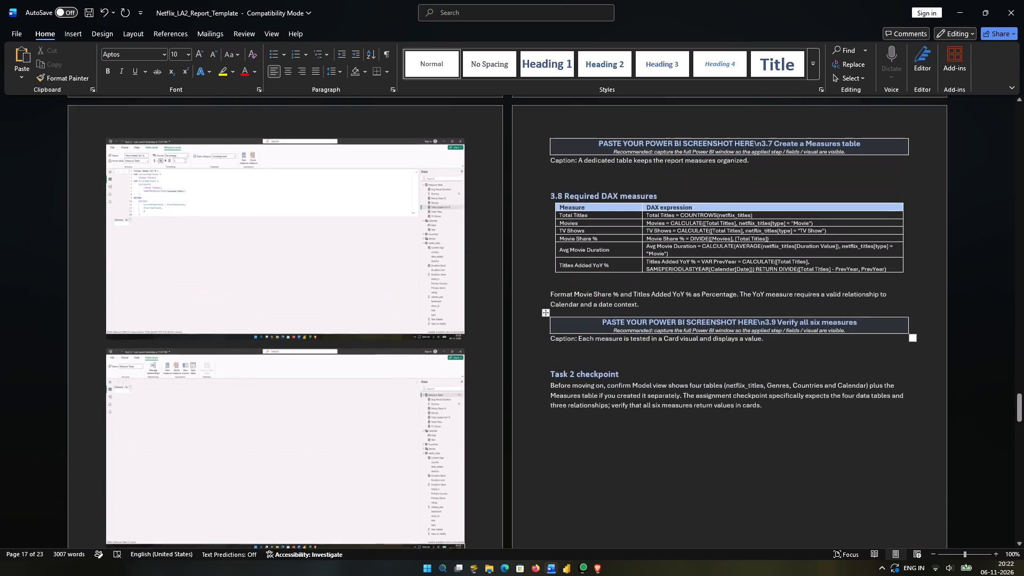
scroll(644, 221, up, 5)
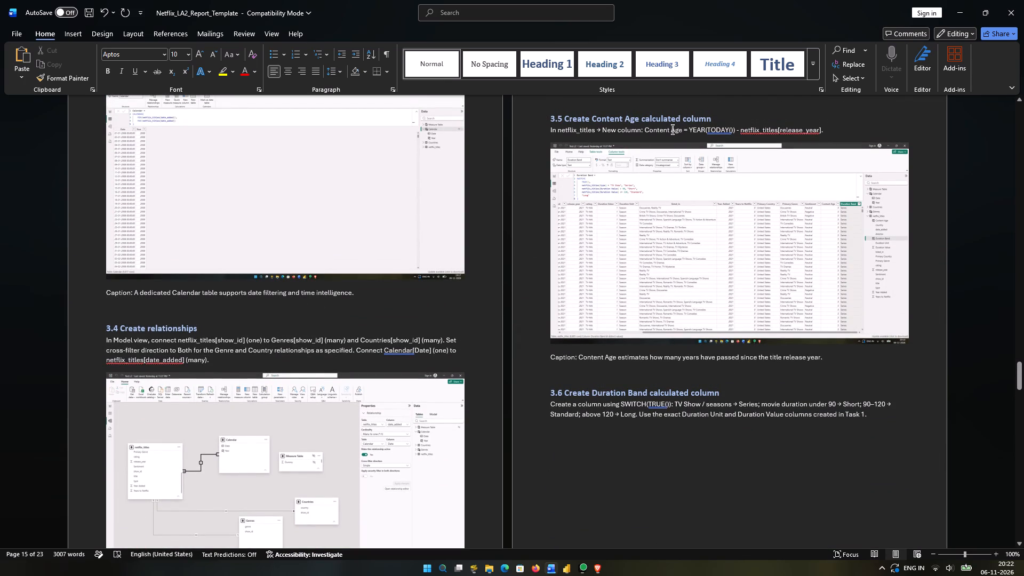
double_click(705, 203)
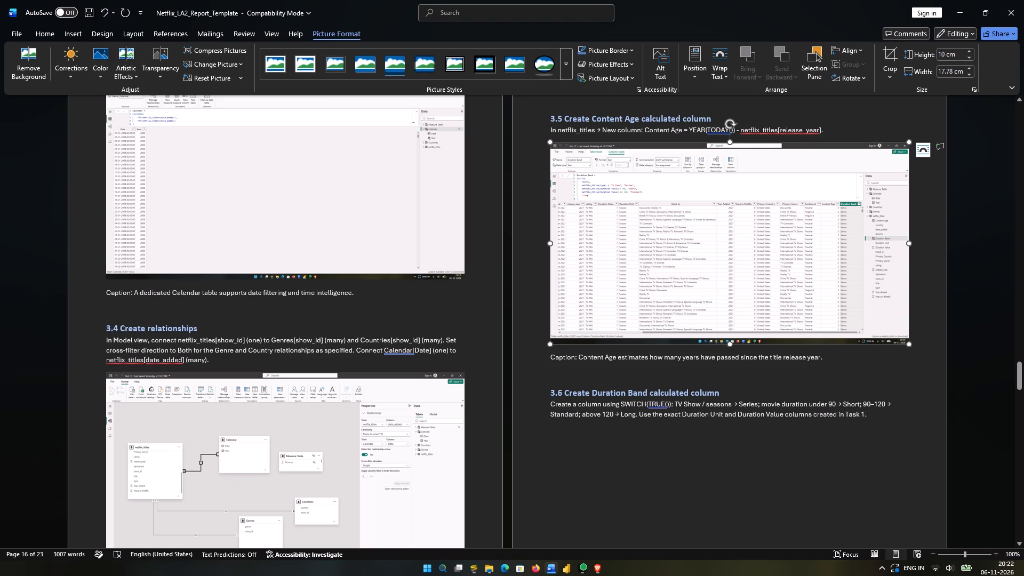
Switch to the Test L2 file in Power BI to work on the remaining Task 2 items.
click(571, 572)
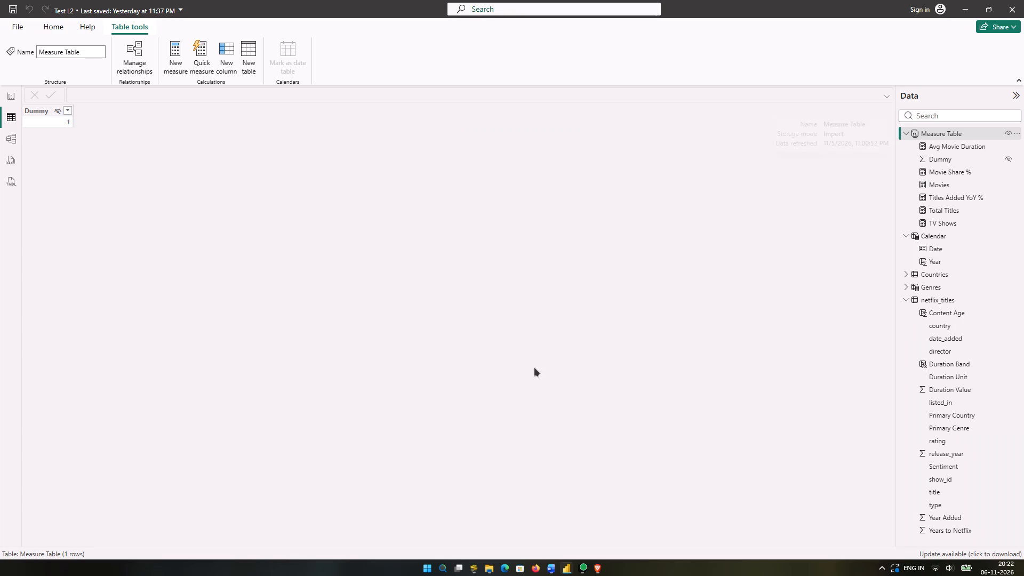
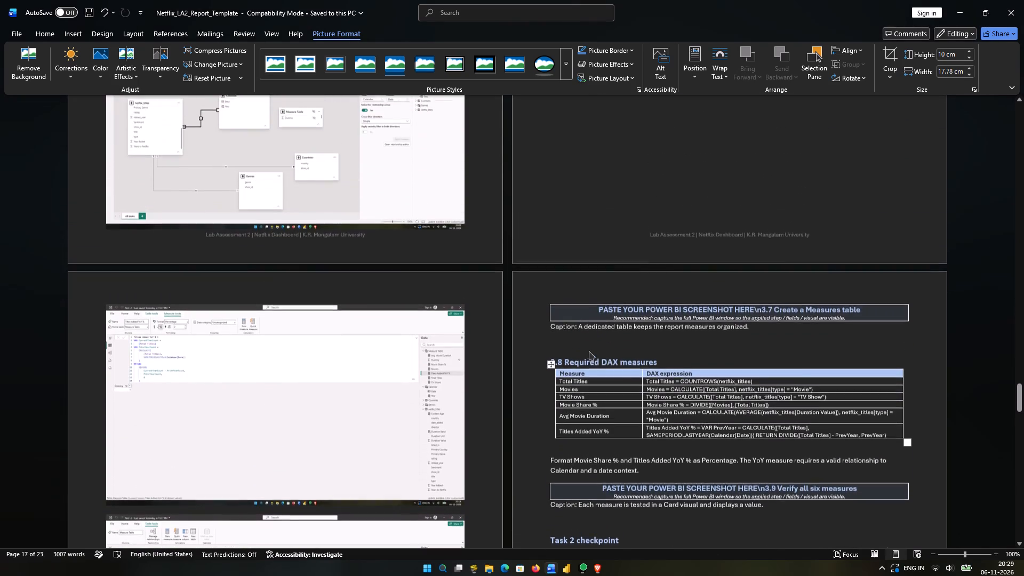
scroll(589, 351, up, 2)
scroll(589, 351, down, 5)
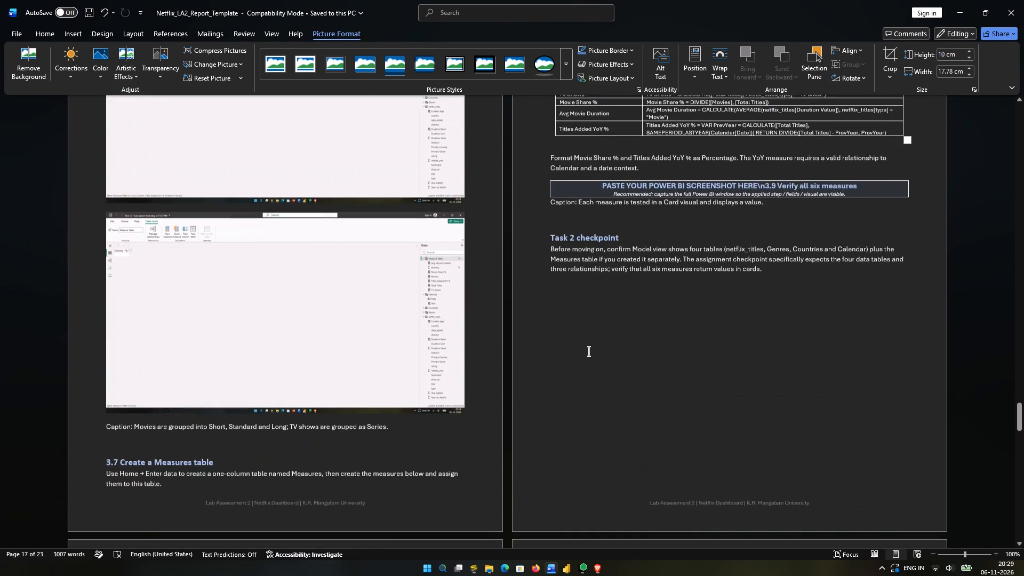
scroll(589, 351, up, 2)
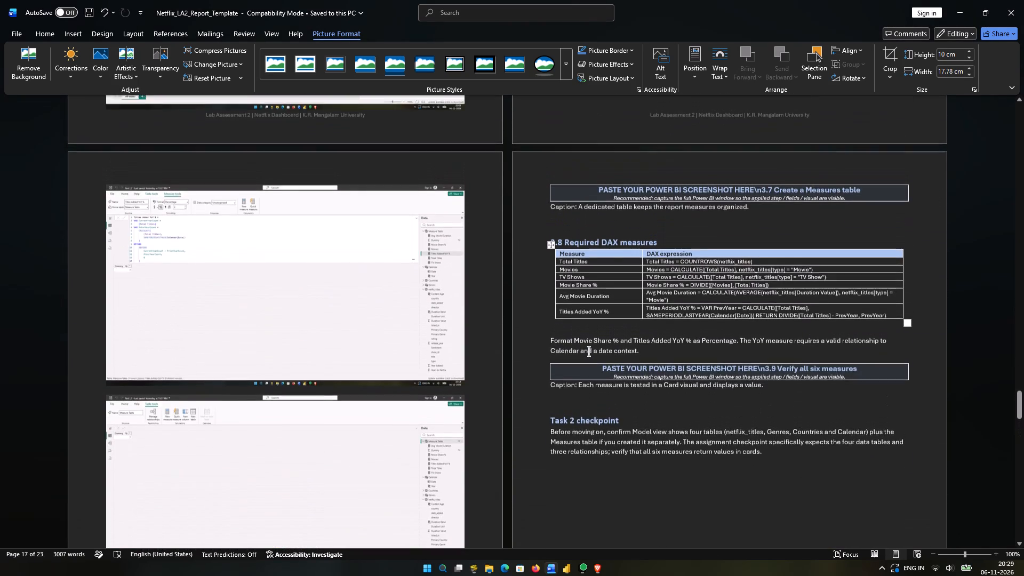
scroll(589, 351, up, 1)
scroll(589, 351, down, 2)
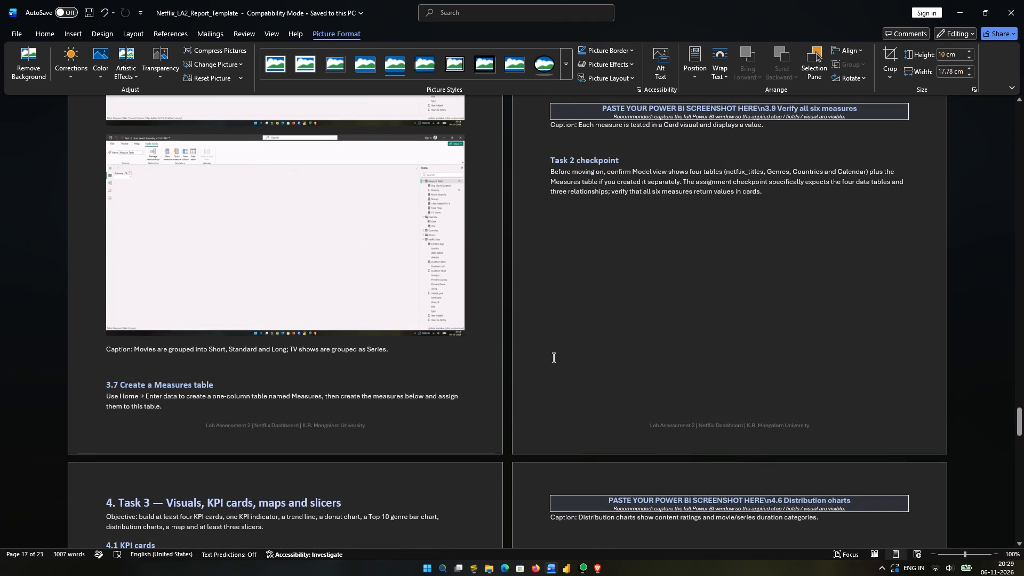
scroll(554, 357, up, 2)
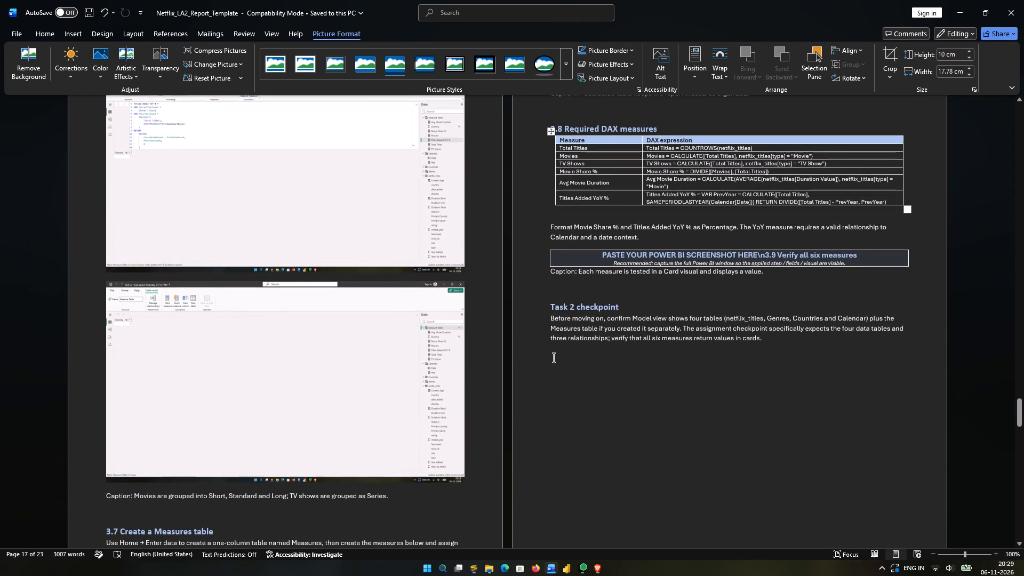
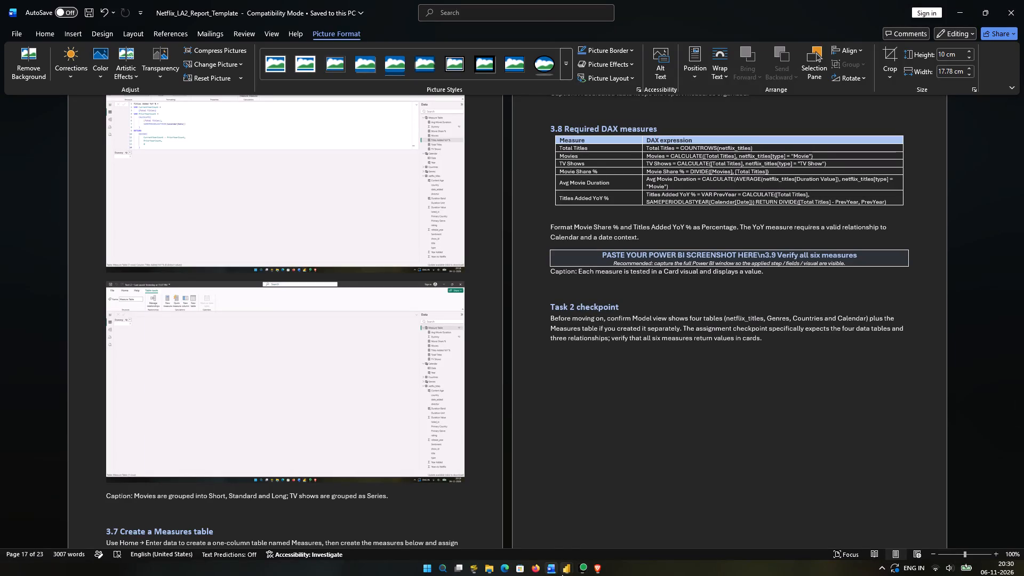
Check ChatGPT's instructions for step 3.9 and examine sections 3.7 to 3.9 and the Task 2 checkpoint in the Word report.
click(547, 572)
click(547, 572)
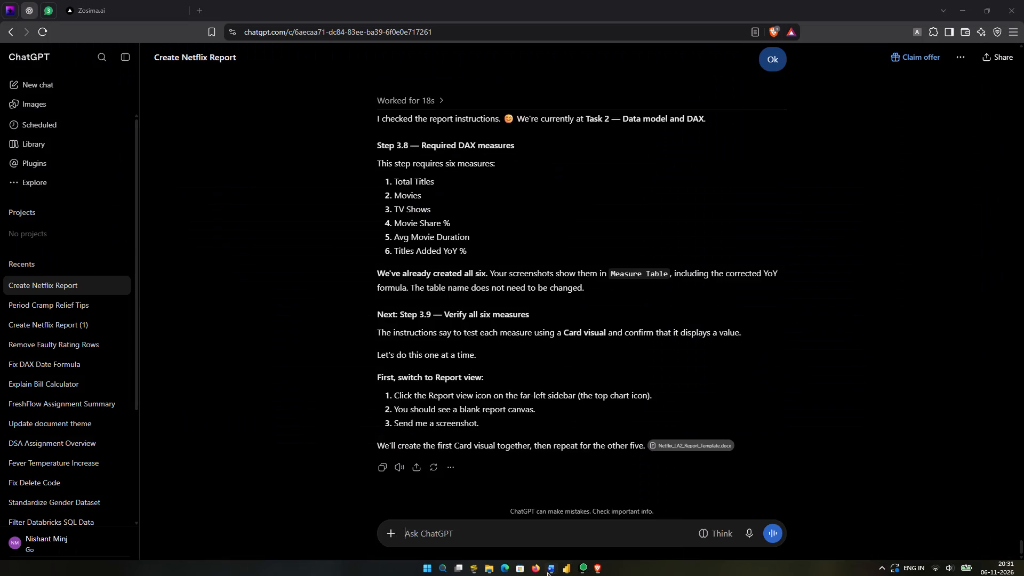
scroll(627, 373, down, 3)
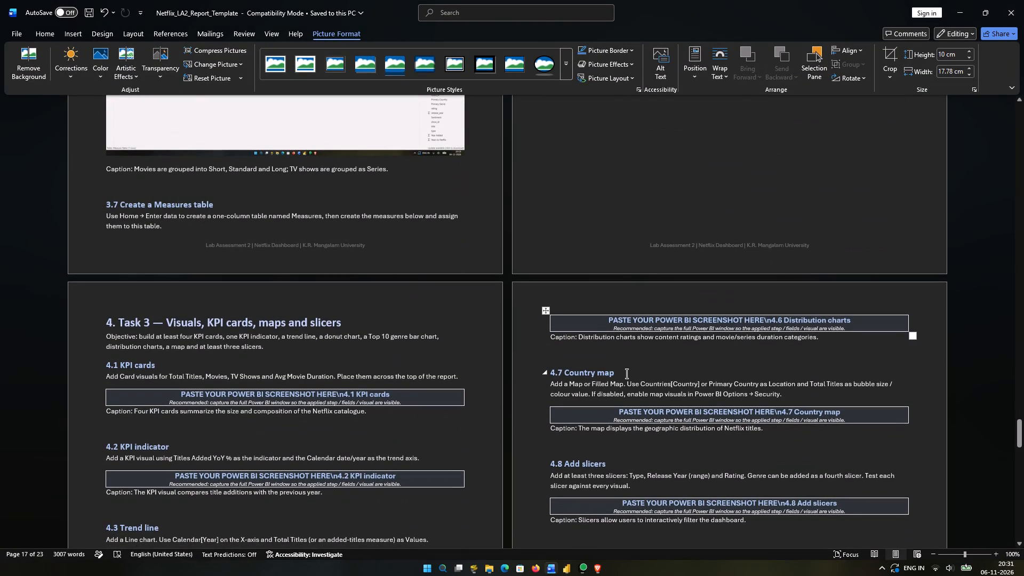
scroll(627, 373, up, 2)
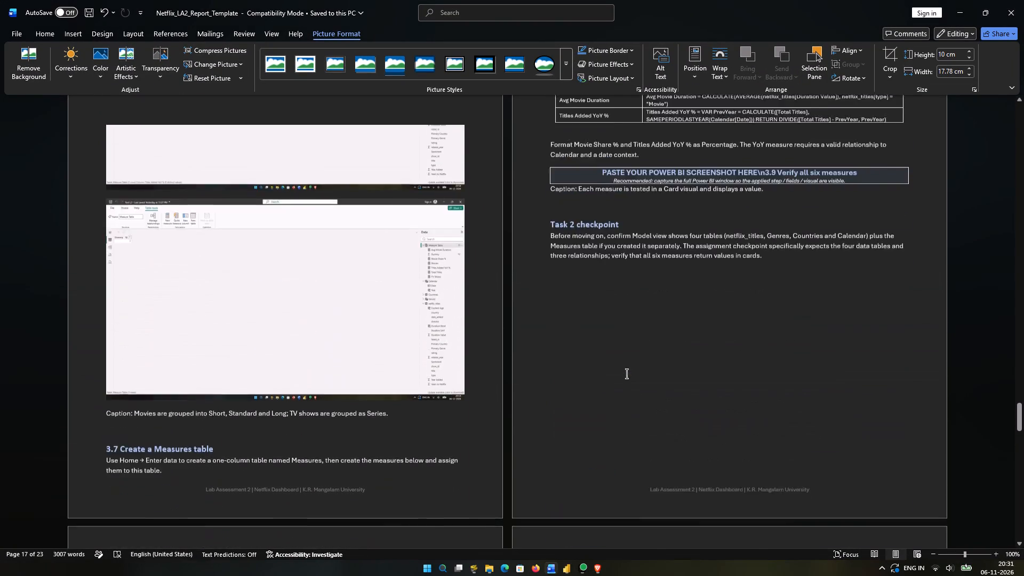
scroll(627, 373, up, 2)
scroll(627, 373, down, 1)
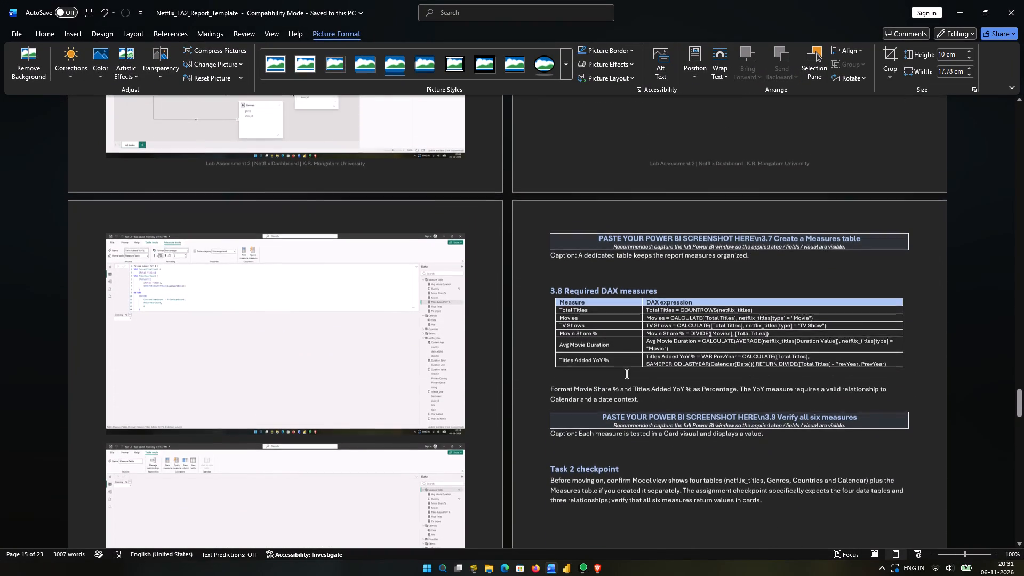
scroll(627, 373, down, 1)
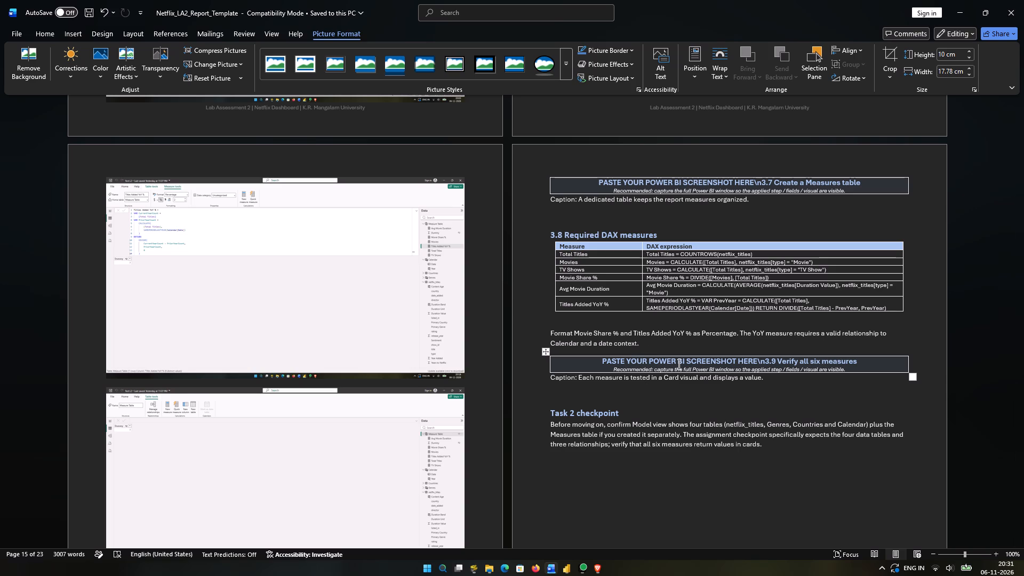
scroll(644, 425, down, 1)
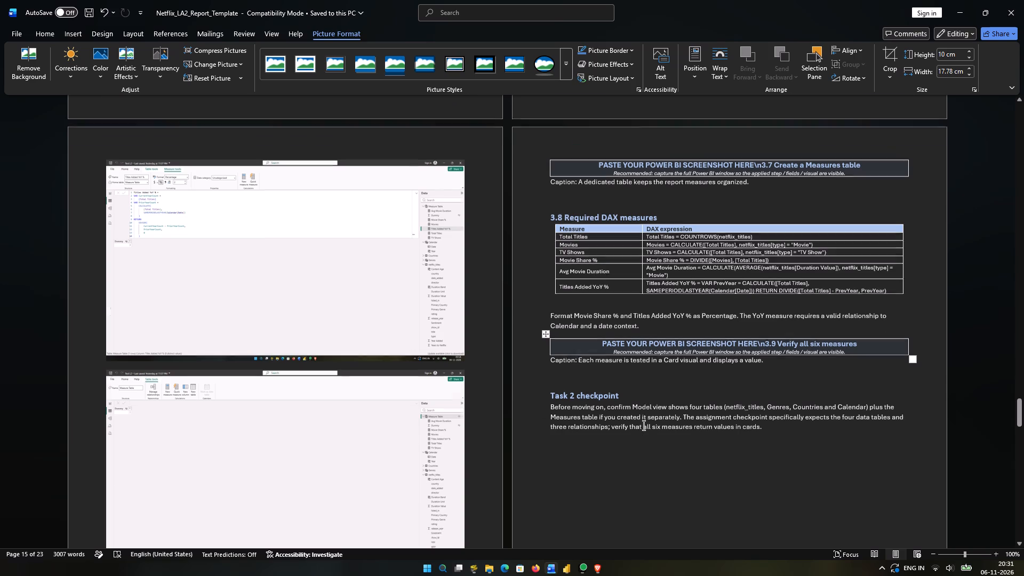
scroll(644, 425, down, 1)
scroll(644, 425, up, 1)
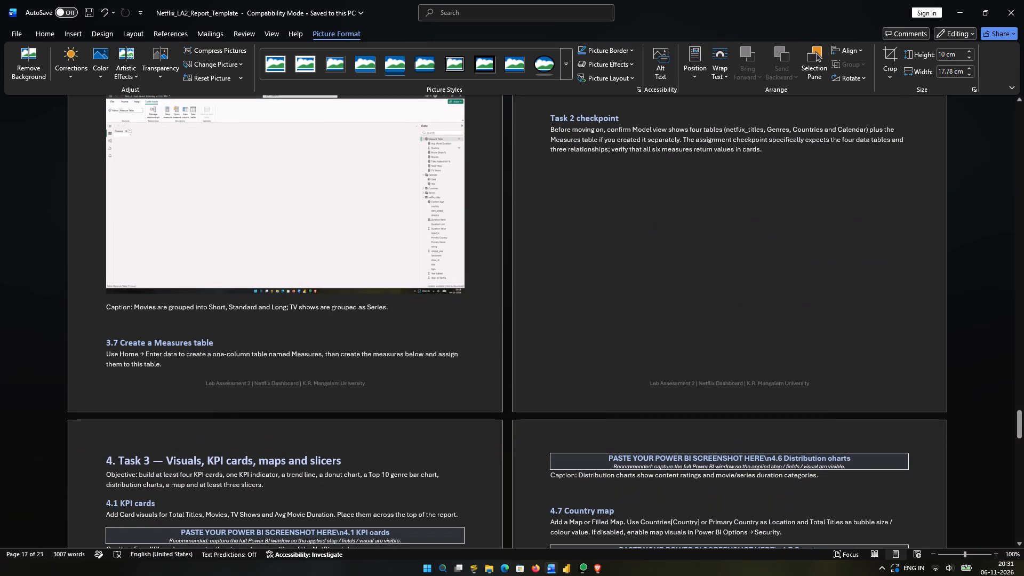
scroll(644, 425, up, 1)
Switch to Power BI and open the Test L2 file in Report view.
click(568, 570)
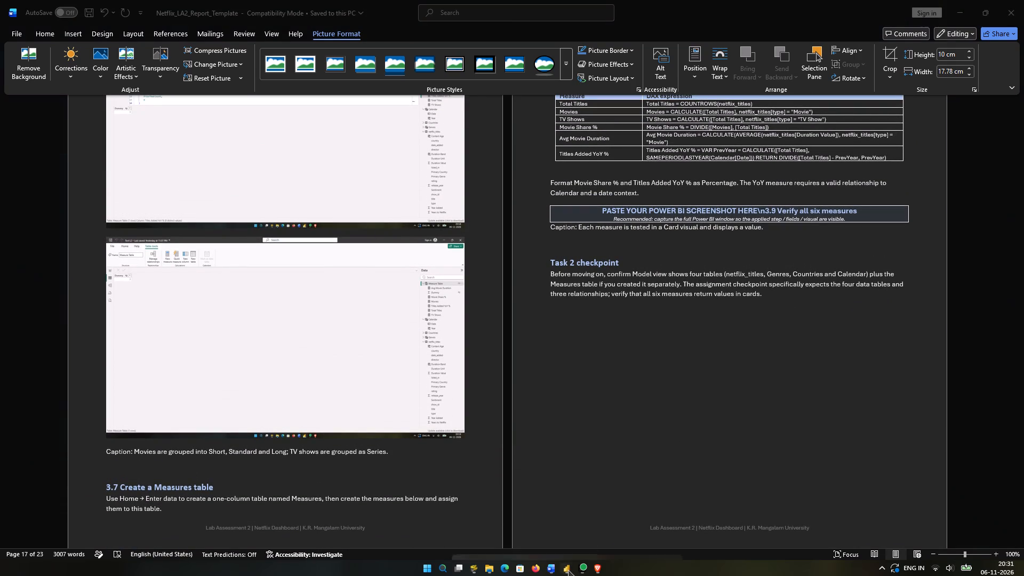
click(614, 529)
click(617, 299)
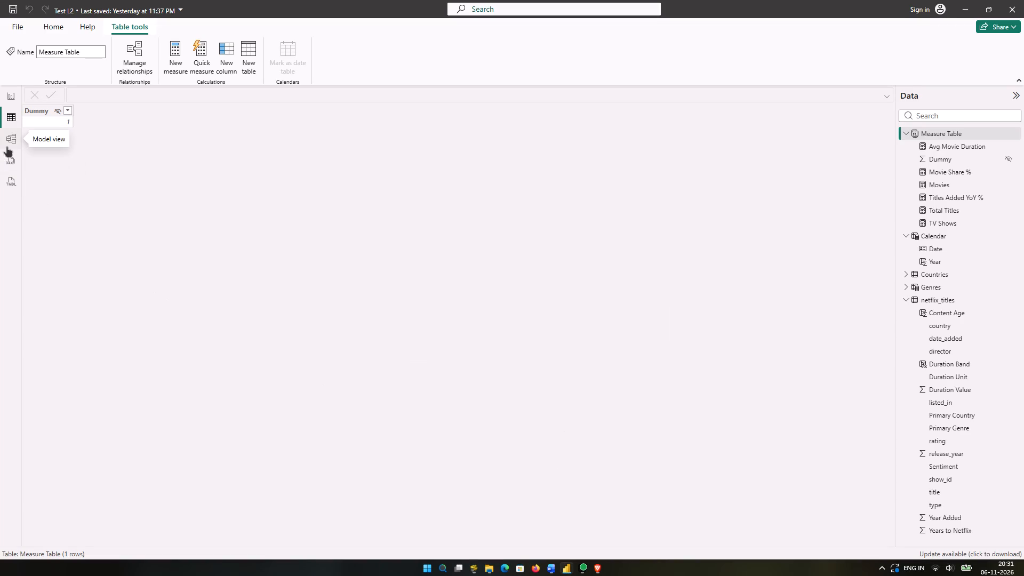
click(10, 93)
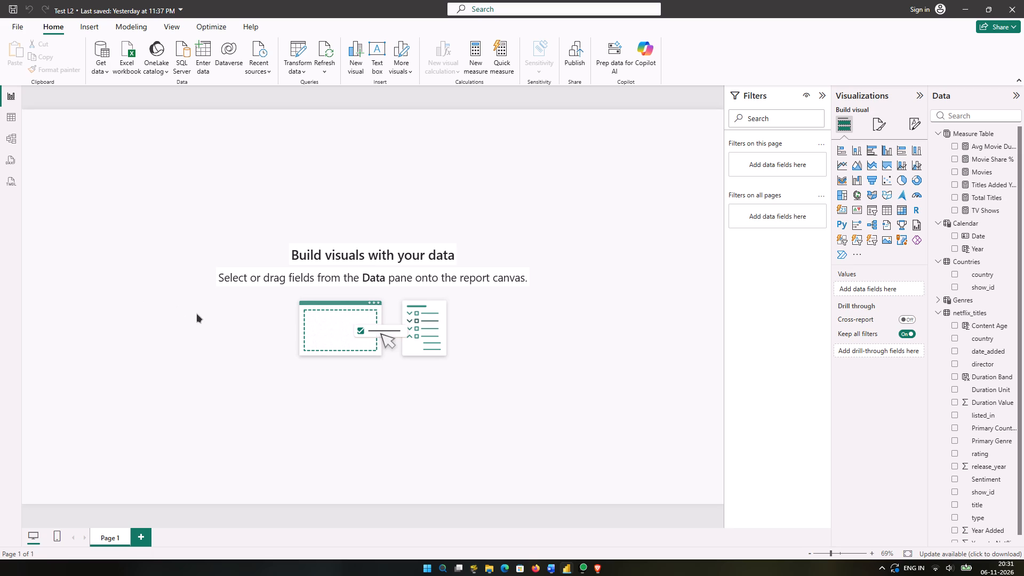
key(super+Print)
scroll(950, 414, down, 3)
scroll(950, 414, left, 1)
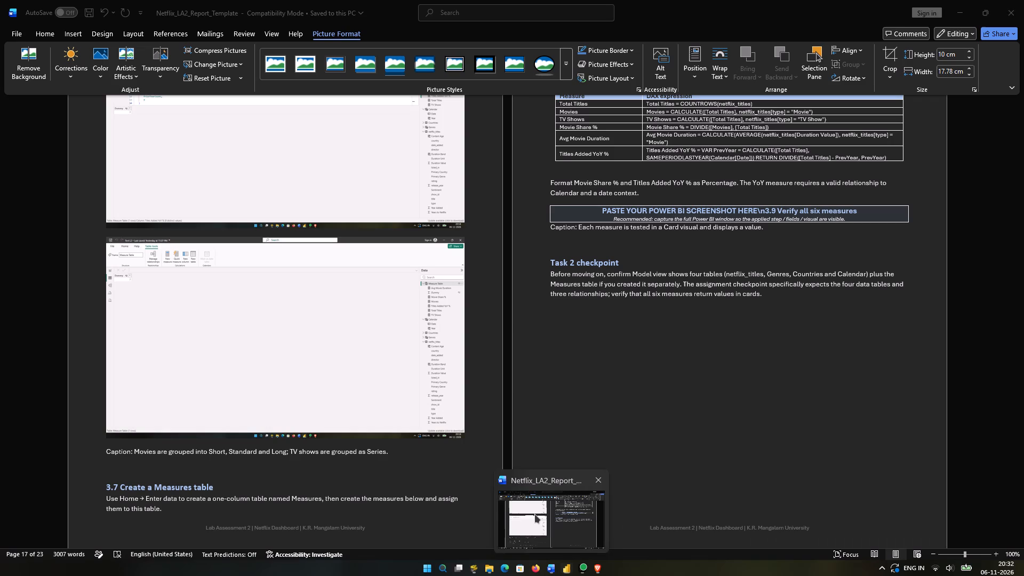
scroll(581, 417, down, 1)
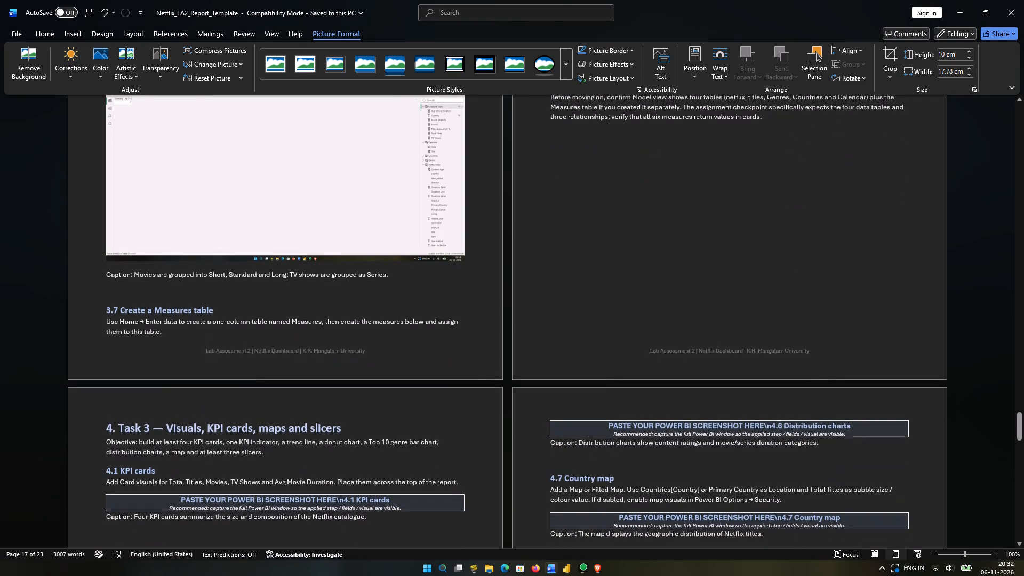
scroll(581, 417, up, 1)
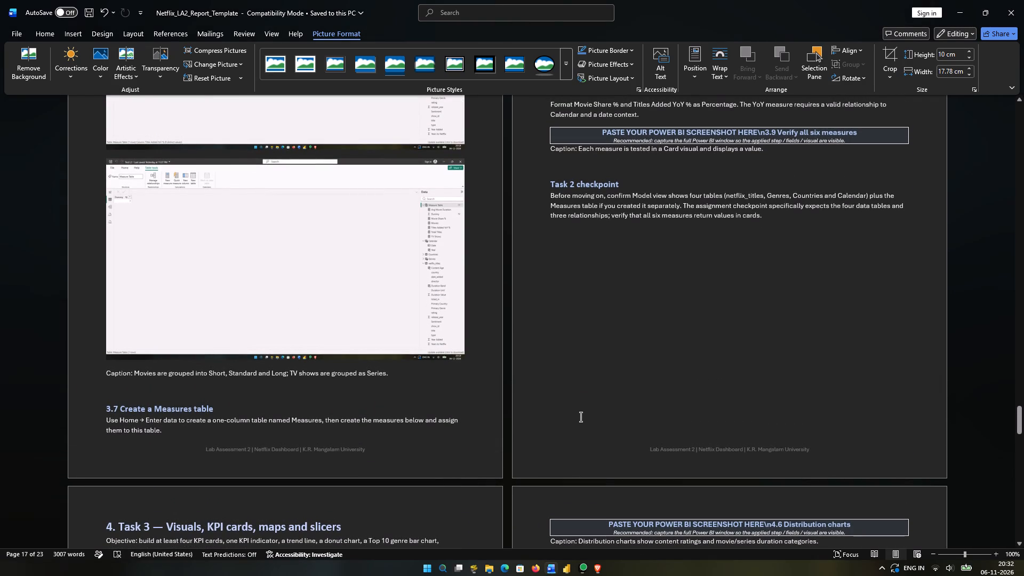
scroll(581, 417, down, 1)
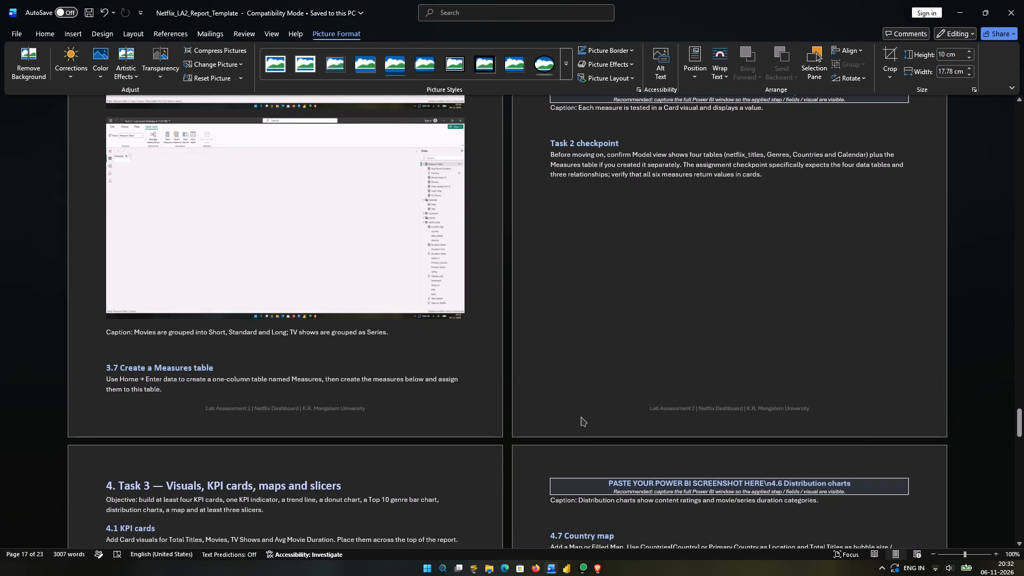
scroll(581, 417, down, 1)
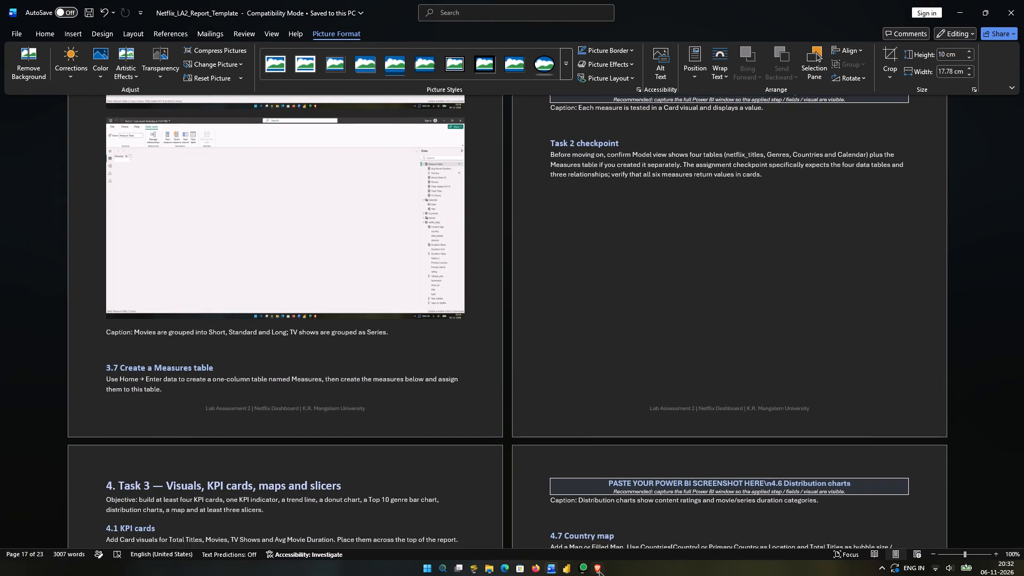
Return to Power BI by way of ChatGPT and look for the Card visual among the available visual types.
click(599, 571)
click(569, 569)
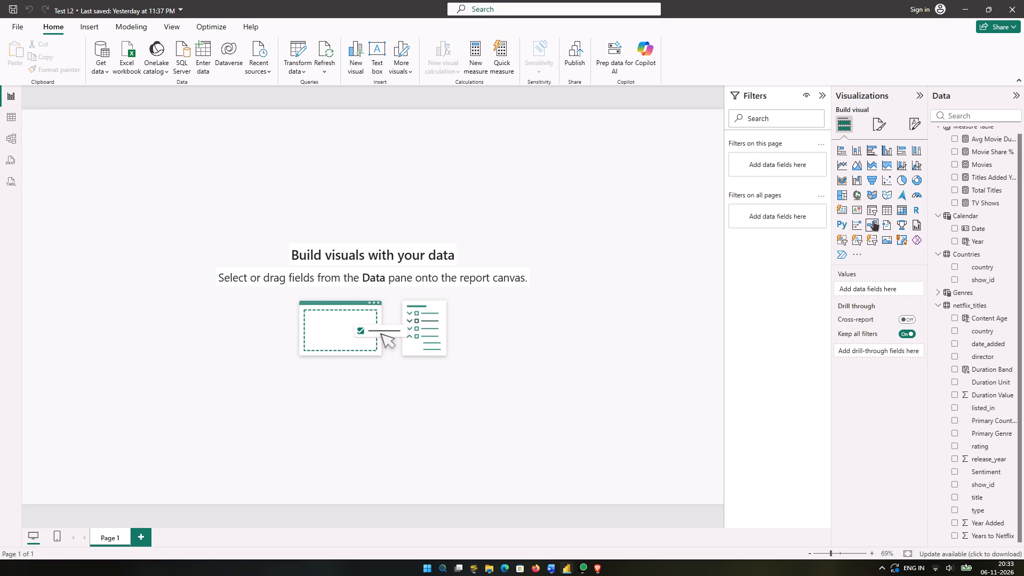
click(856, 253)
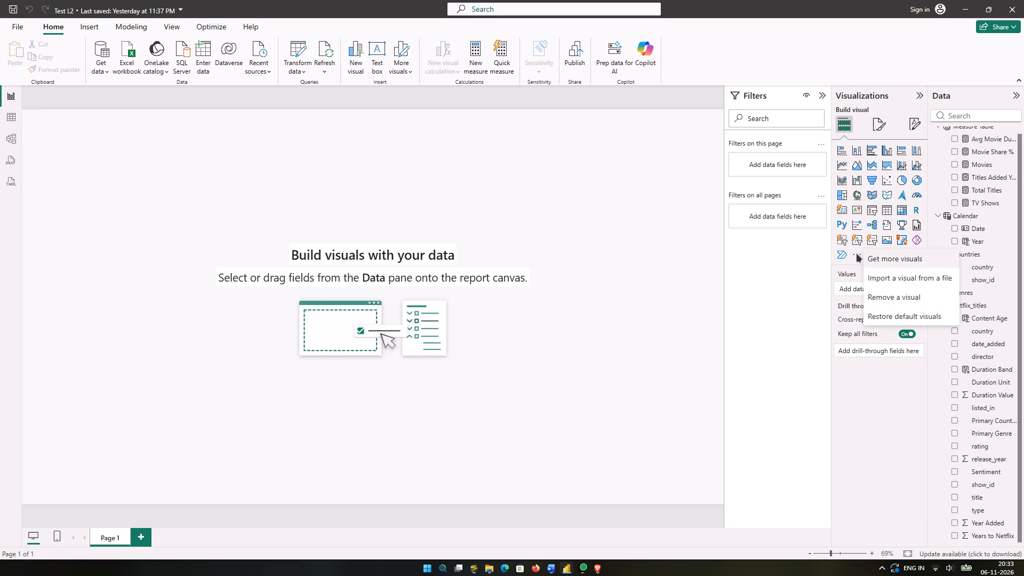
click(749, 270)
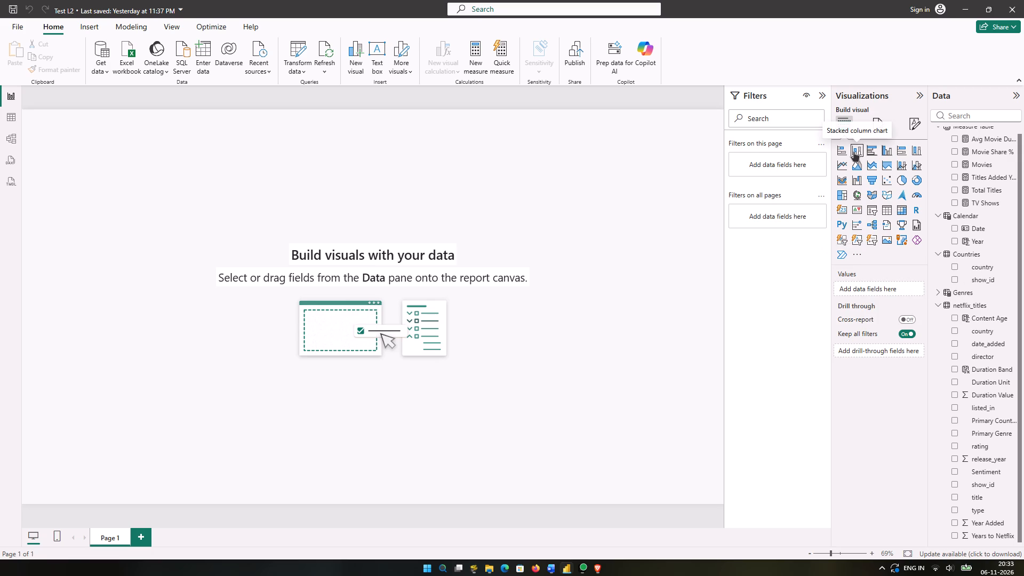
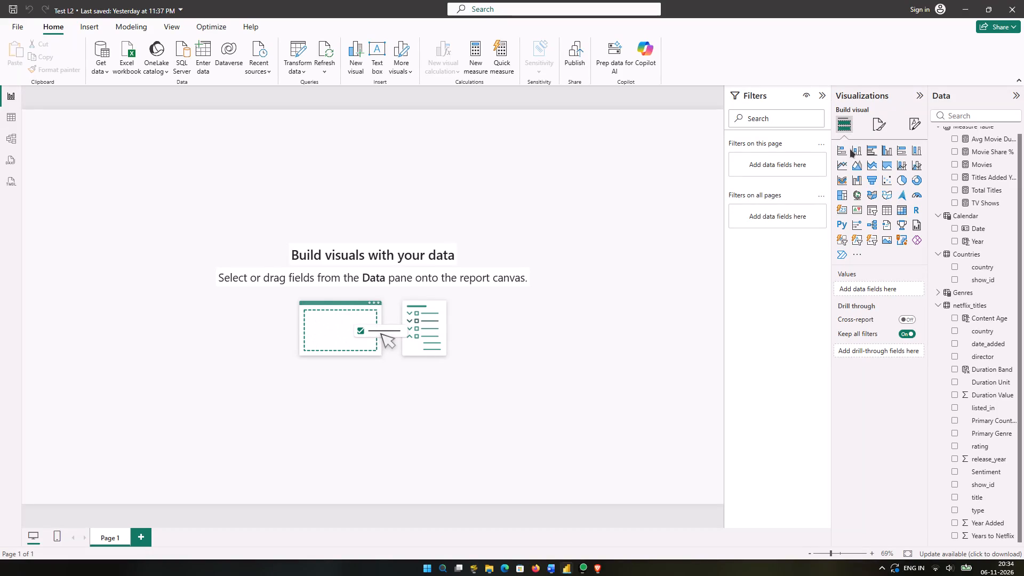
Add a Card visual showing the Total Titles measure to Page 1 and move it away from the page's corner along the top edge.
click(845, 209)
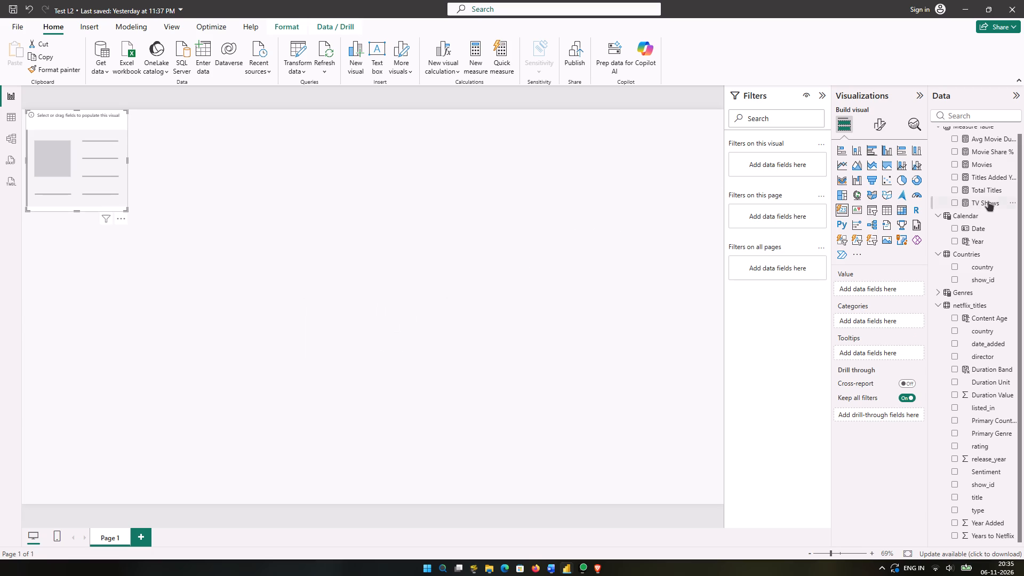
scroll(988, 201, up, 3)
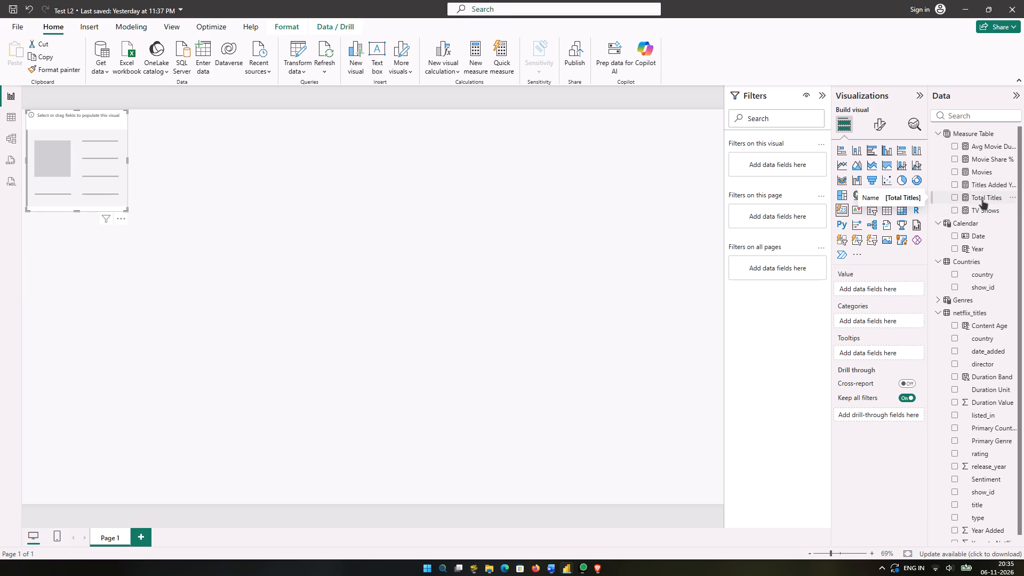
drag(982, 199, 697, 214)
drag(697, 214, 102, 200)
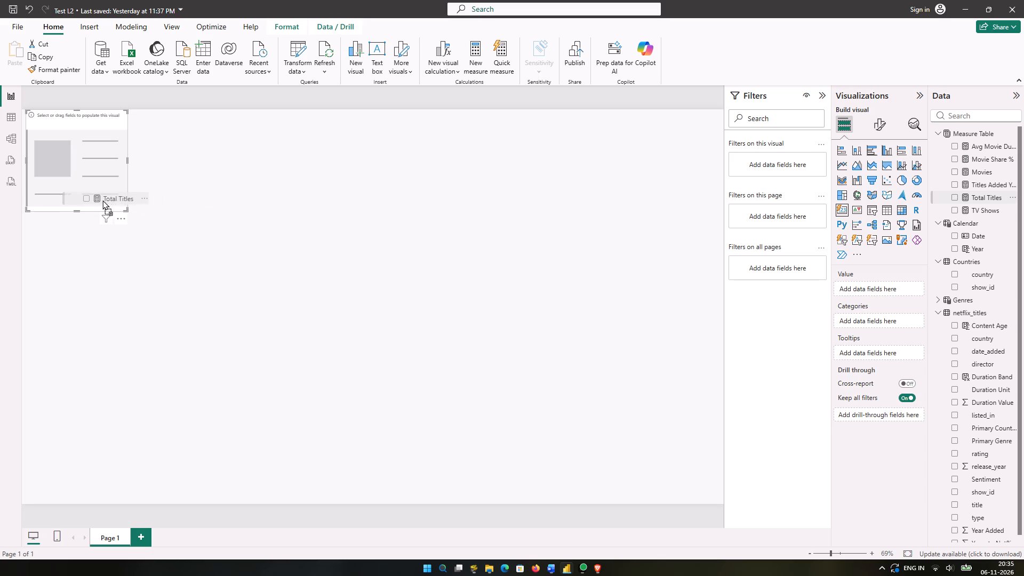
drag(102, 200, 94, 200)
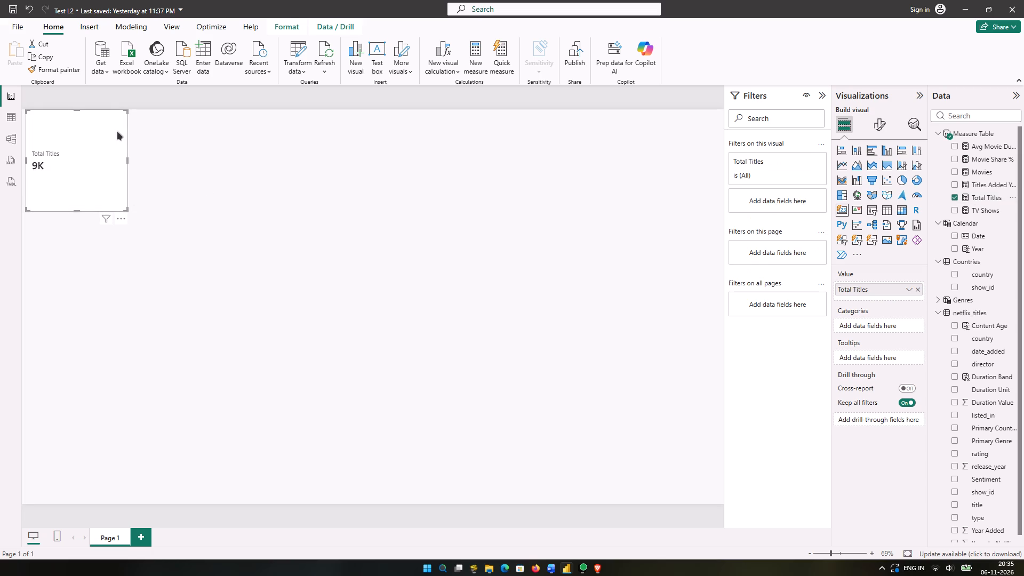
drag(117, 131, 262, 130)
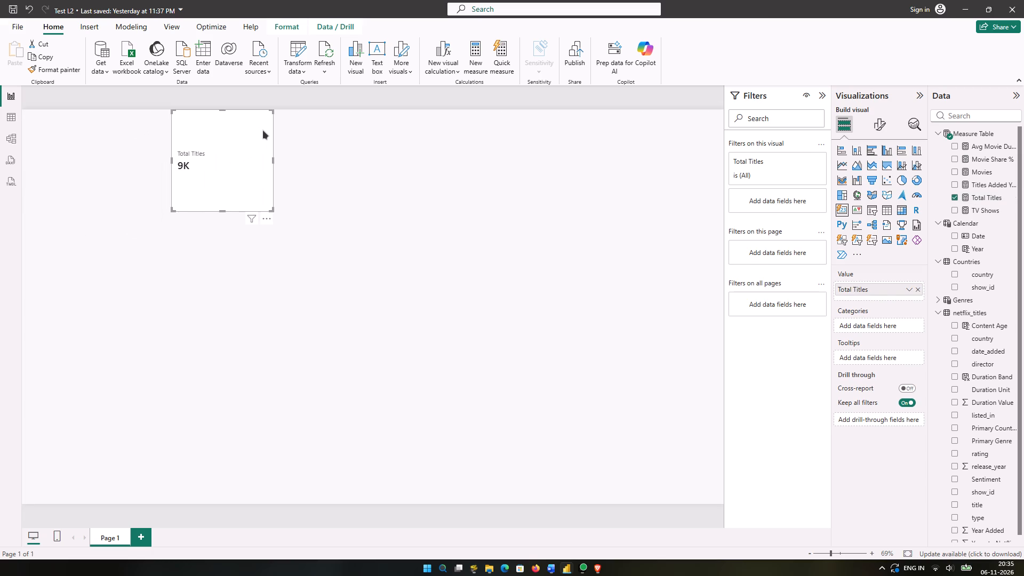
key(super+Print)
click(597, 572)
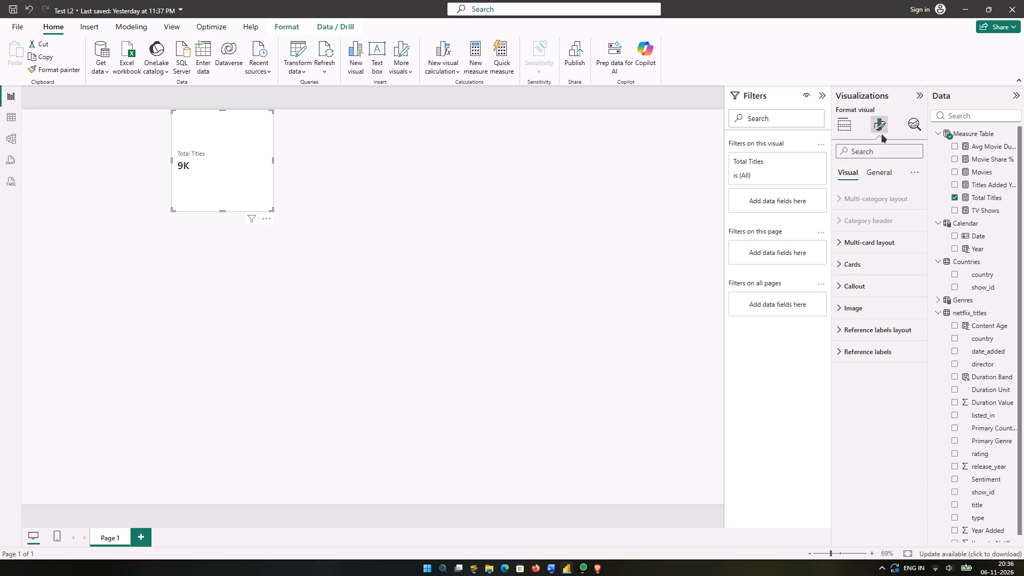
click(841, 285)
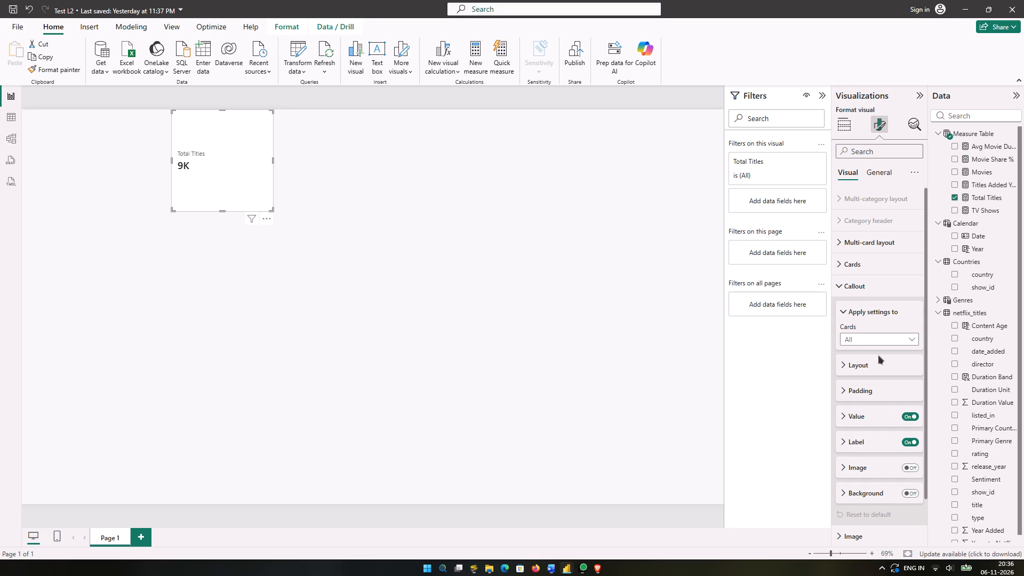
scroll(875, 485, down, 2)
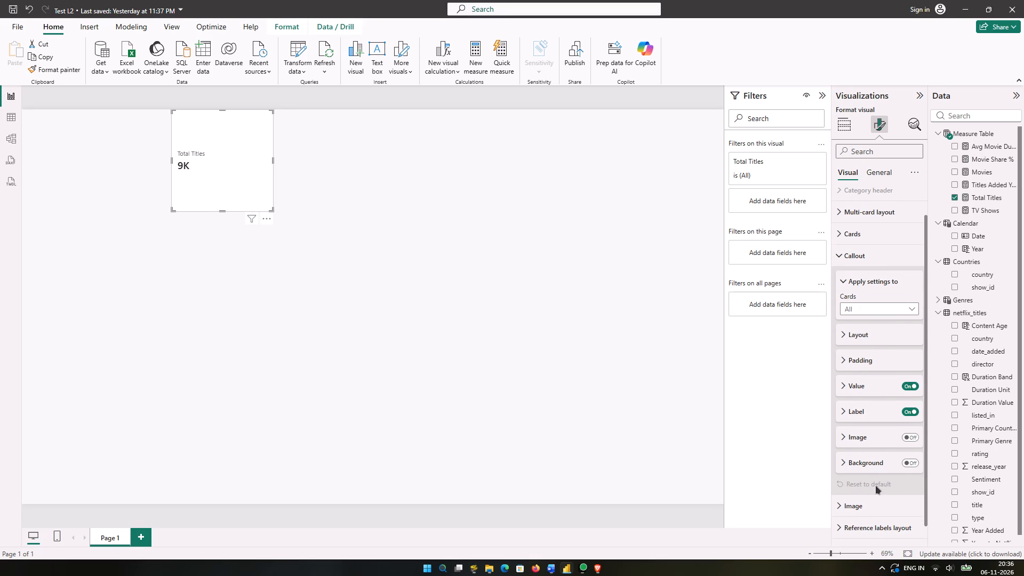
scroll(875, 485, down, 2)
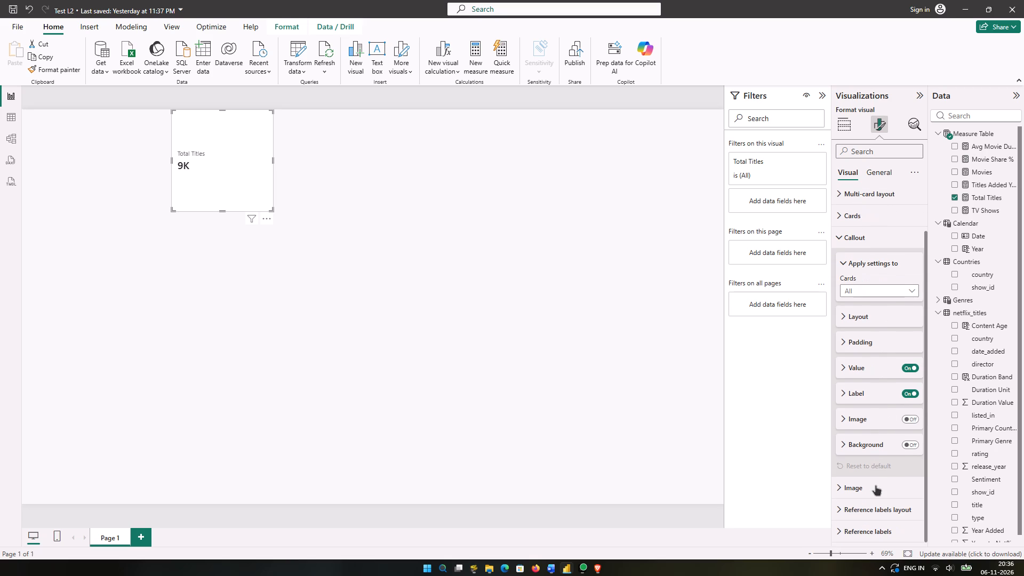
scroll(875, 485, down, 1)
click(847, 265)
scroll(853, 372, down, 1)
scroll(858, 433, up, 1)
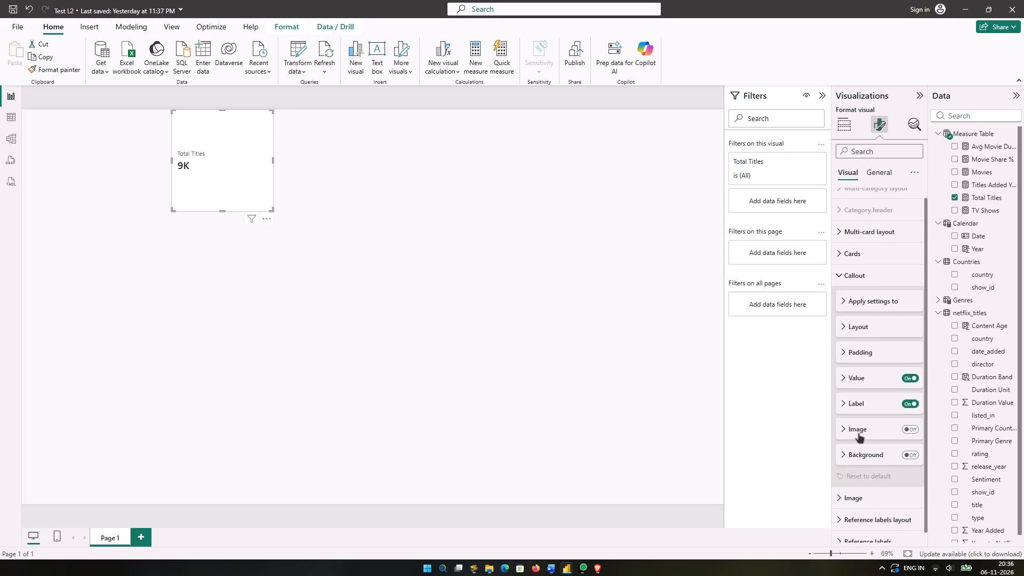
click(844, 277)
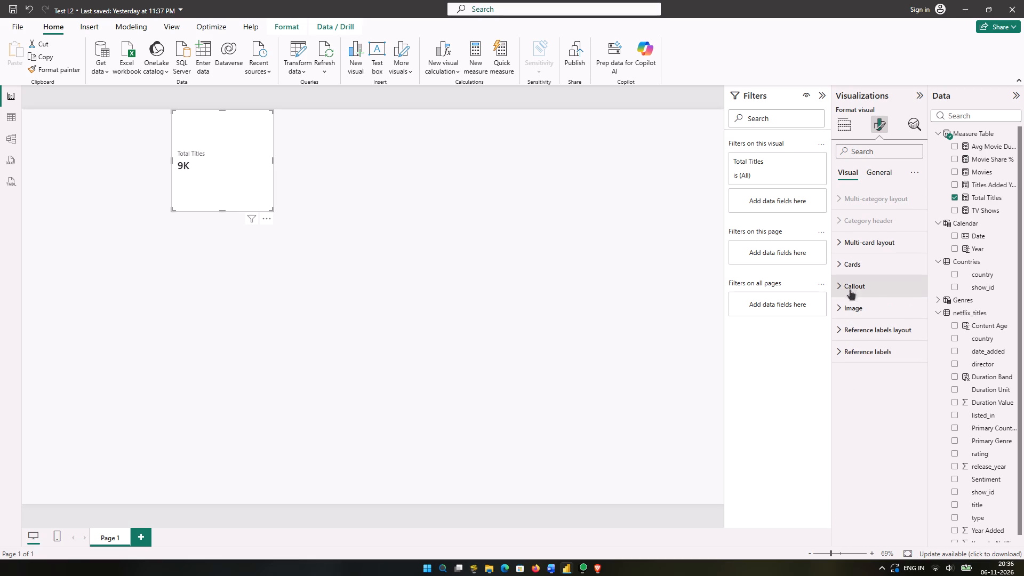
click(839, 264)
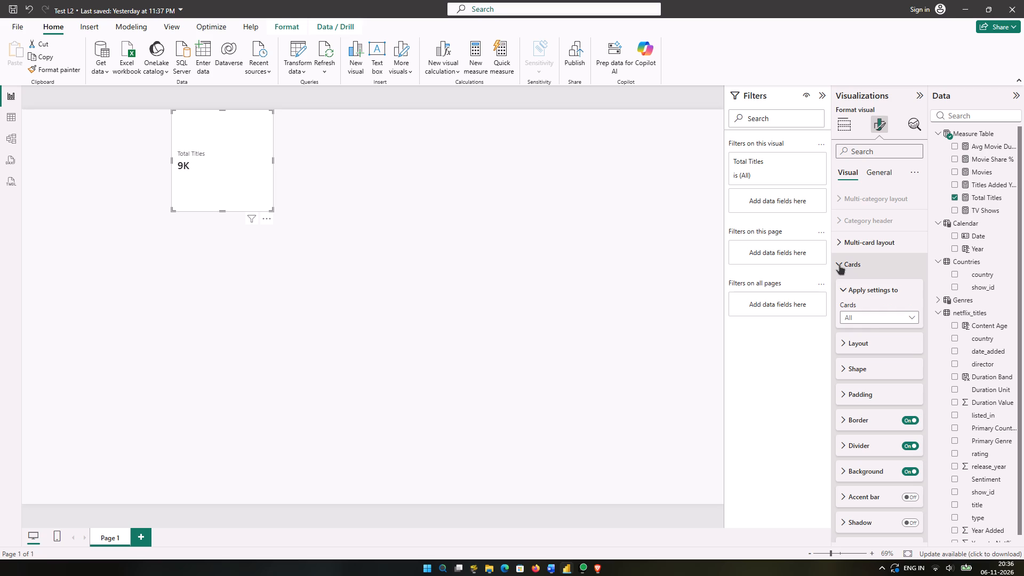
click(865, 318)
click(865, 318)
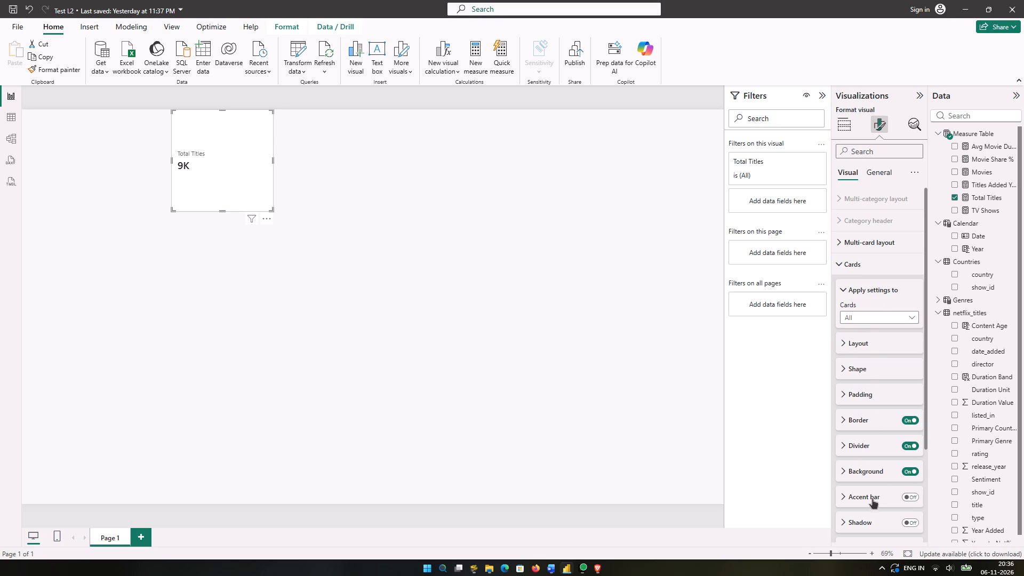
scroll(873, 508, down, 1)
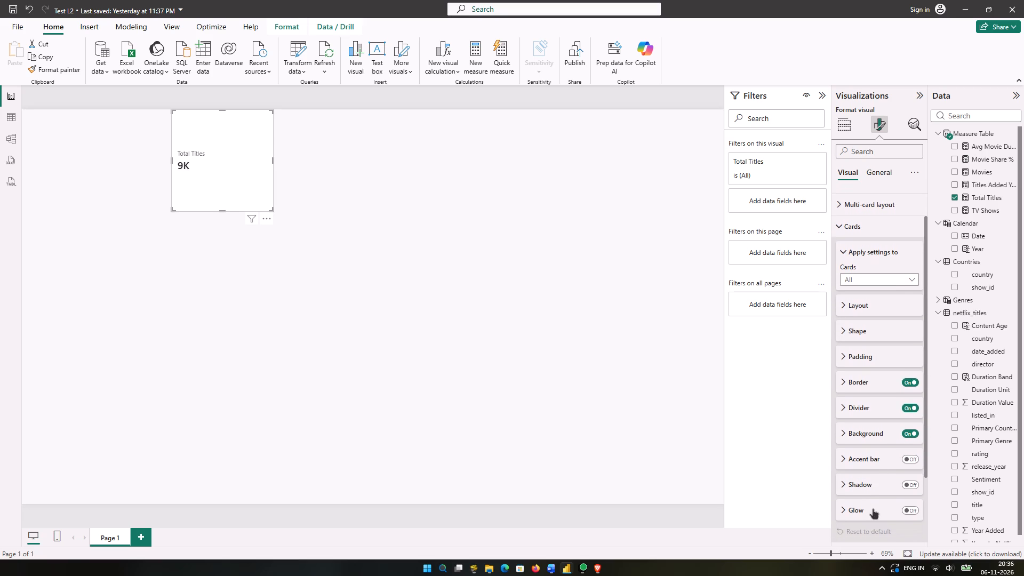
key(super+Print)
click(567, 568)
key(ctrl+v)
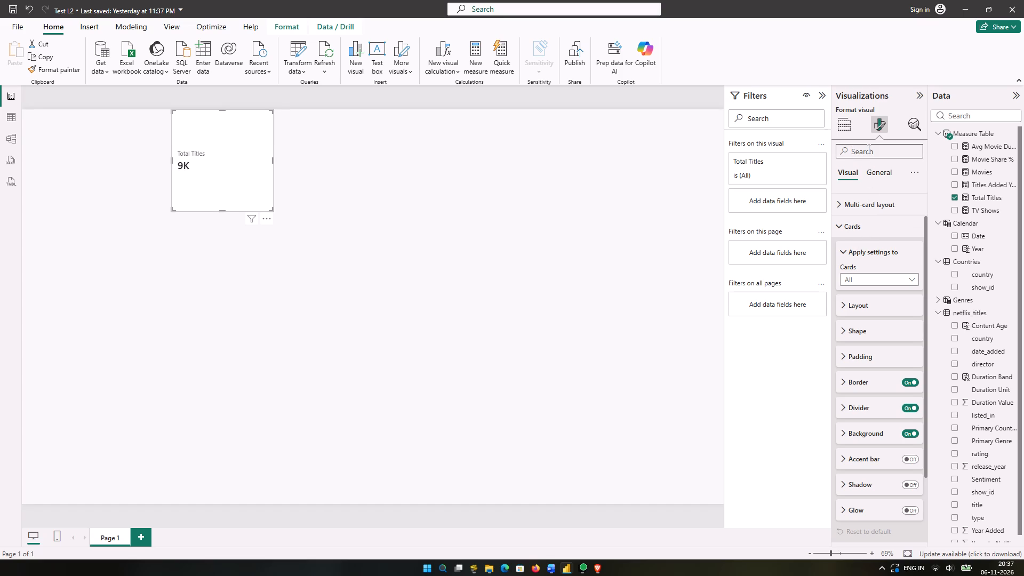
text(di)
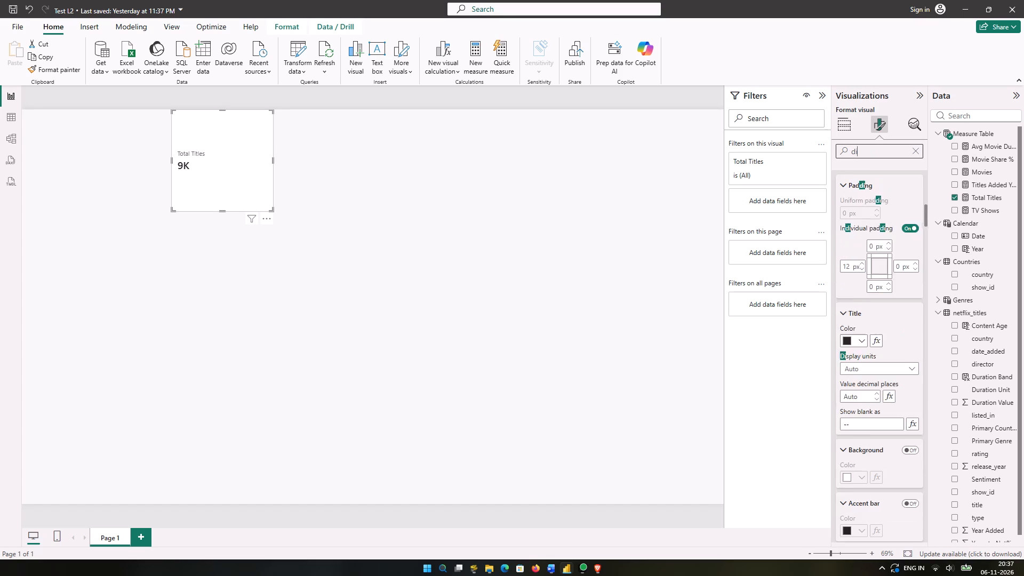
text(splay)
key(BackSpace)
key(BackSpace)
key(BackSpace)
key(BackSpace)
key(BackSpace)
key(BackSpace)
key(BackSpace)
key(BackSpace)
key(BackSpace)
key(BackSpace)
key(BackSpace)
key(BackSpace)
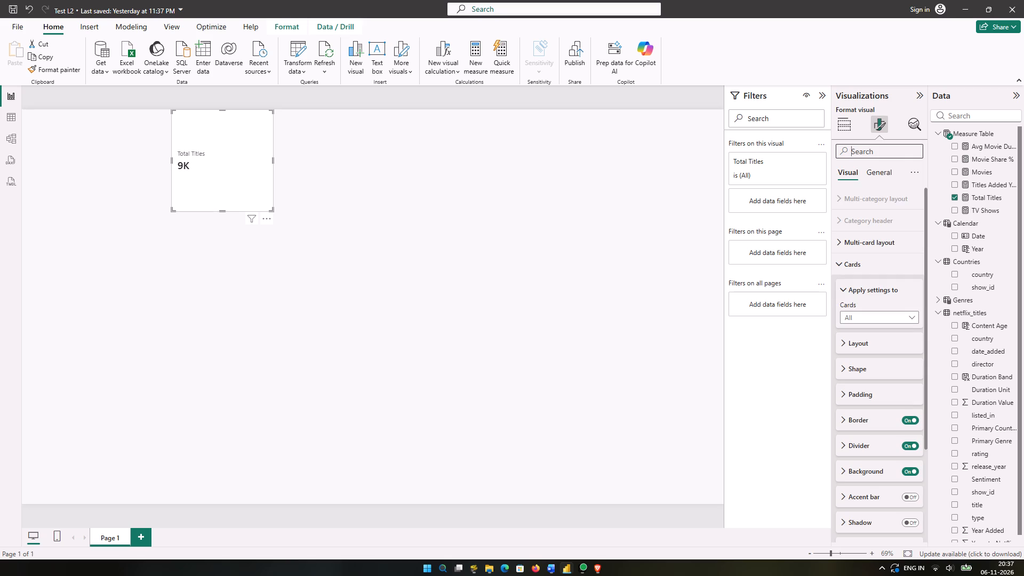
Look through the card's full list of format settings, recheck ChatGPT's display units instructions, and return to Power BI.
scroll(872, 393, down, 1)
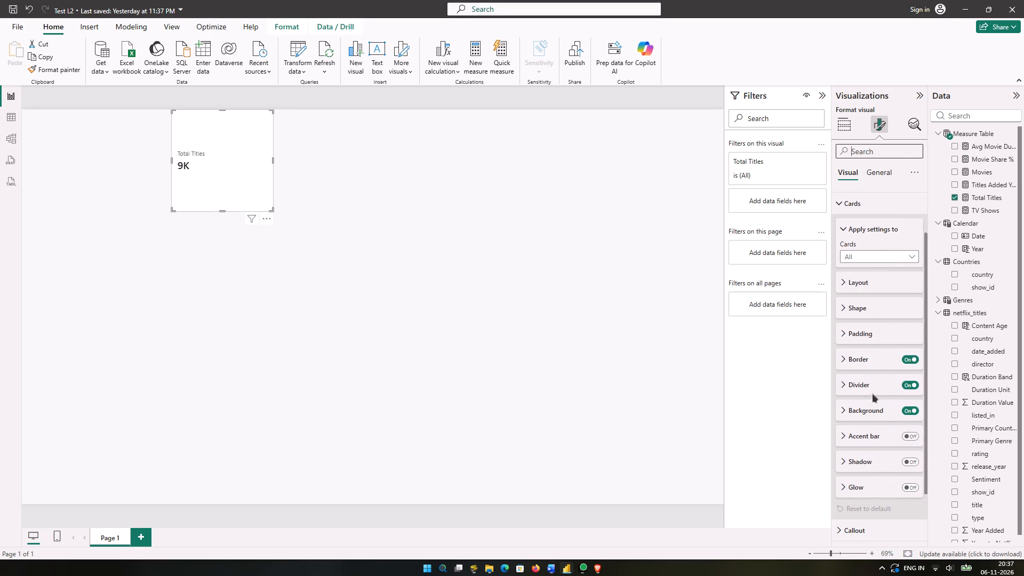
scroll(872, 393, down, 1)
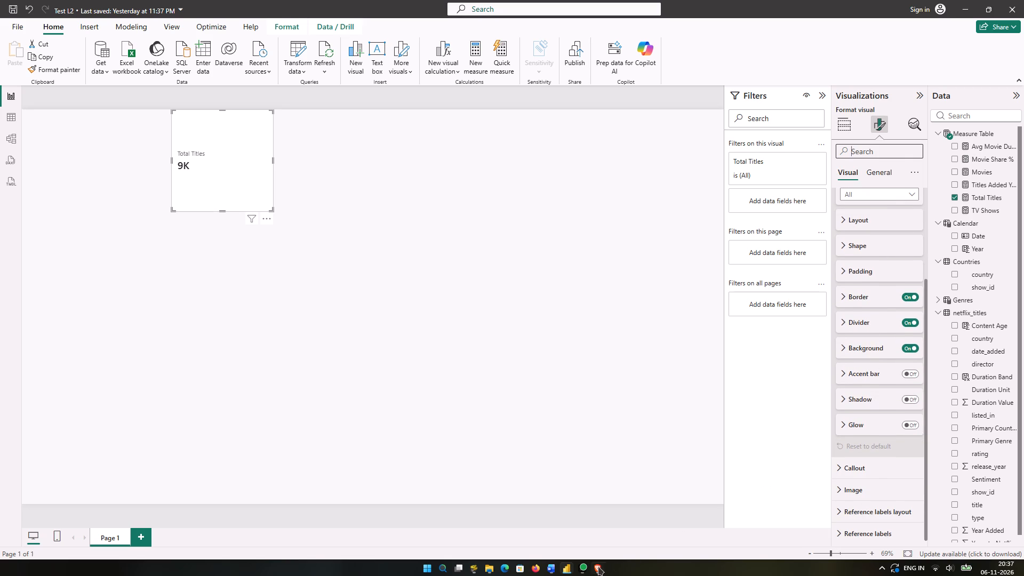
click(598, 566)
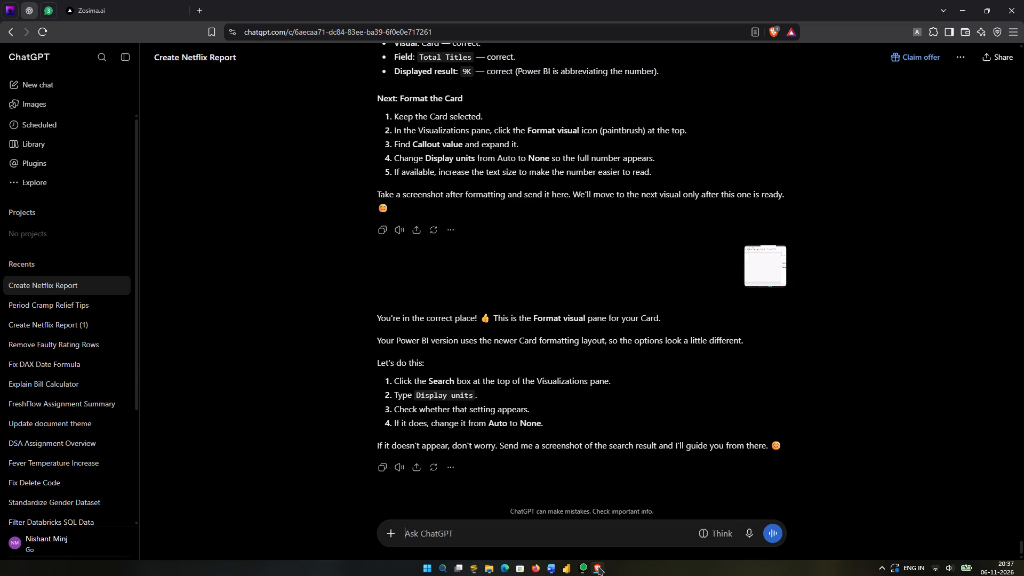
click(598, 566)
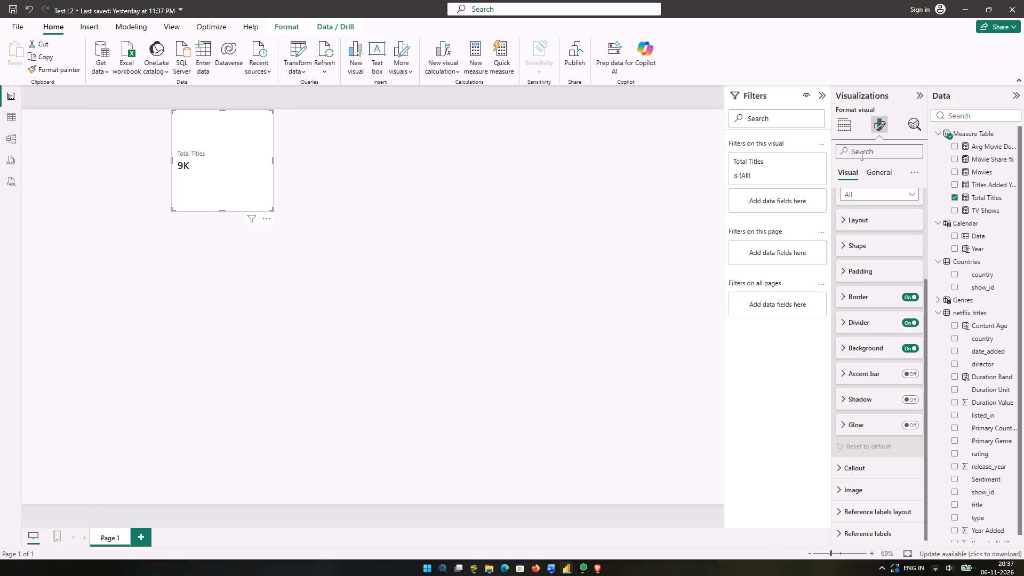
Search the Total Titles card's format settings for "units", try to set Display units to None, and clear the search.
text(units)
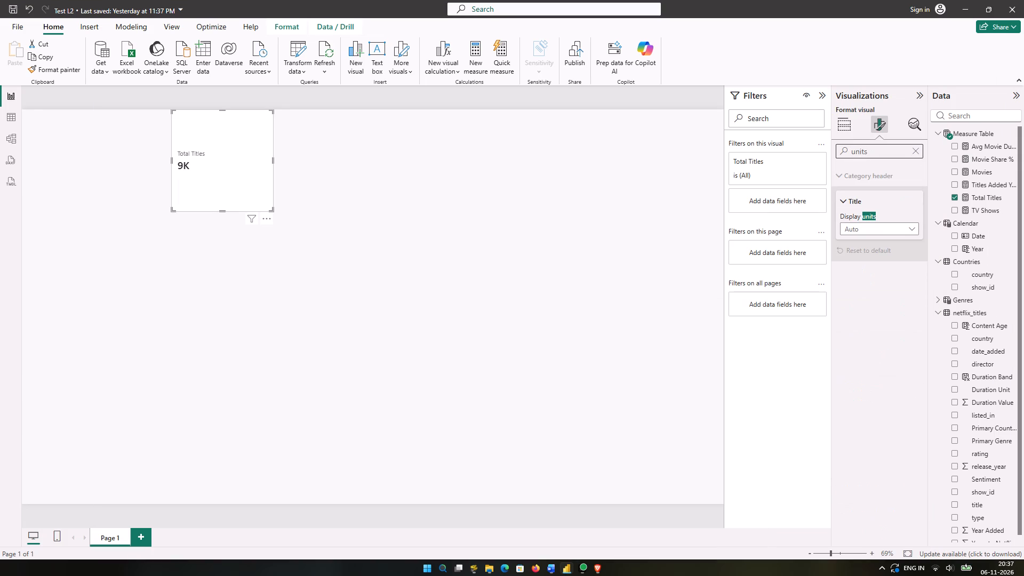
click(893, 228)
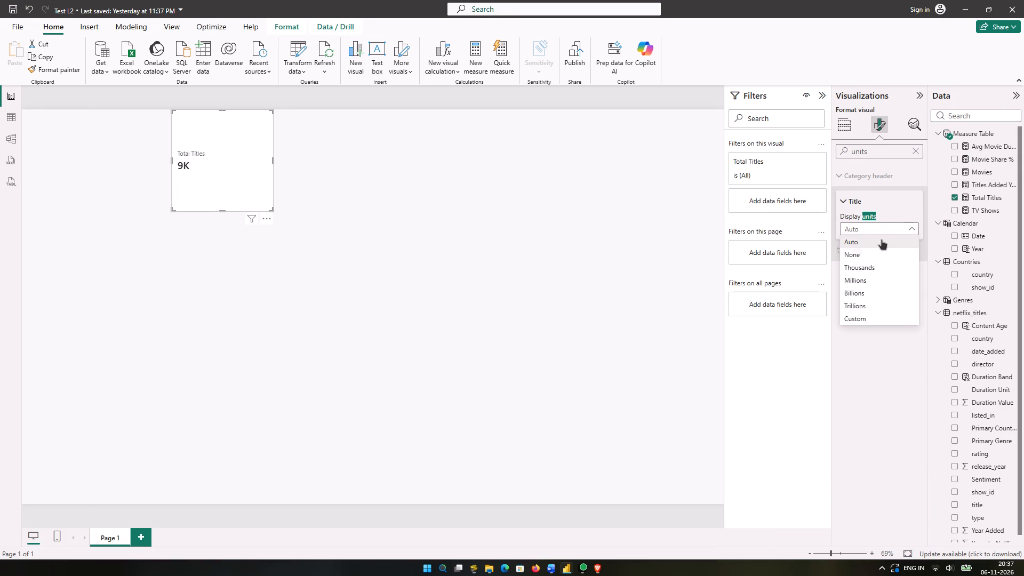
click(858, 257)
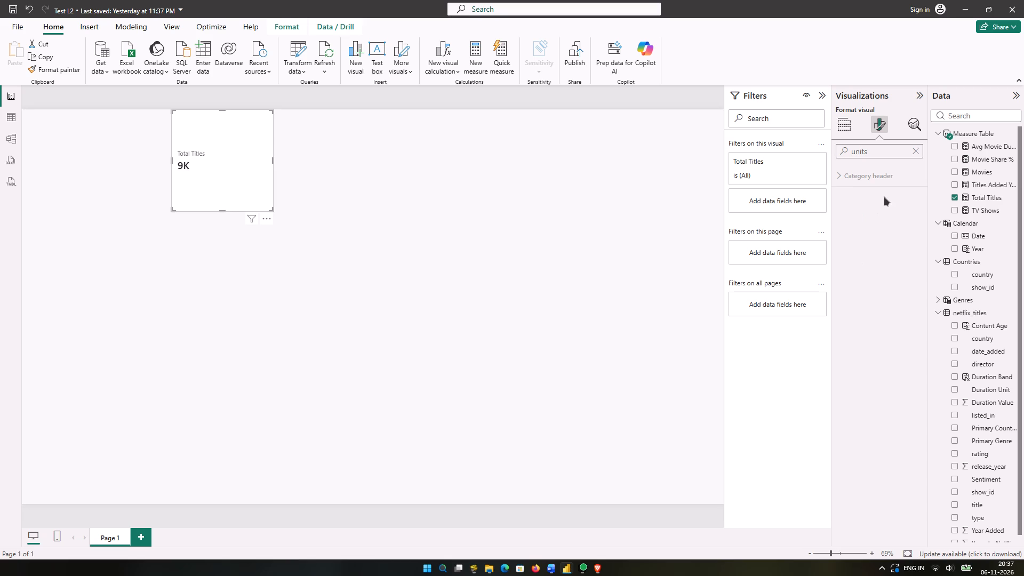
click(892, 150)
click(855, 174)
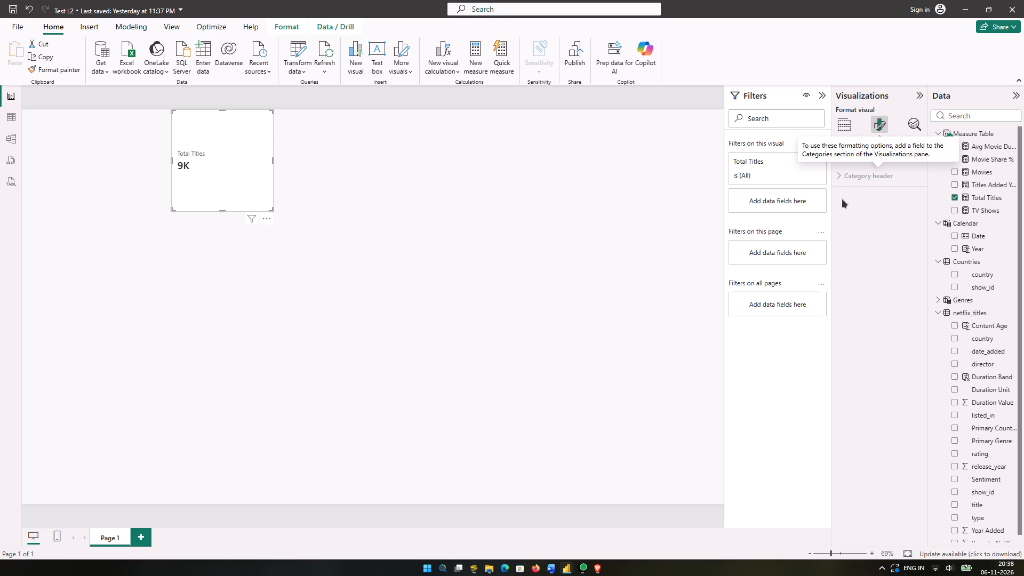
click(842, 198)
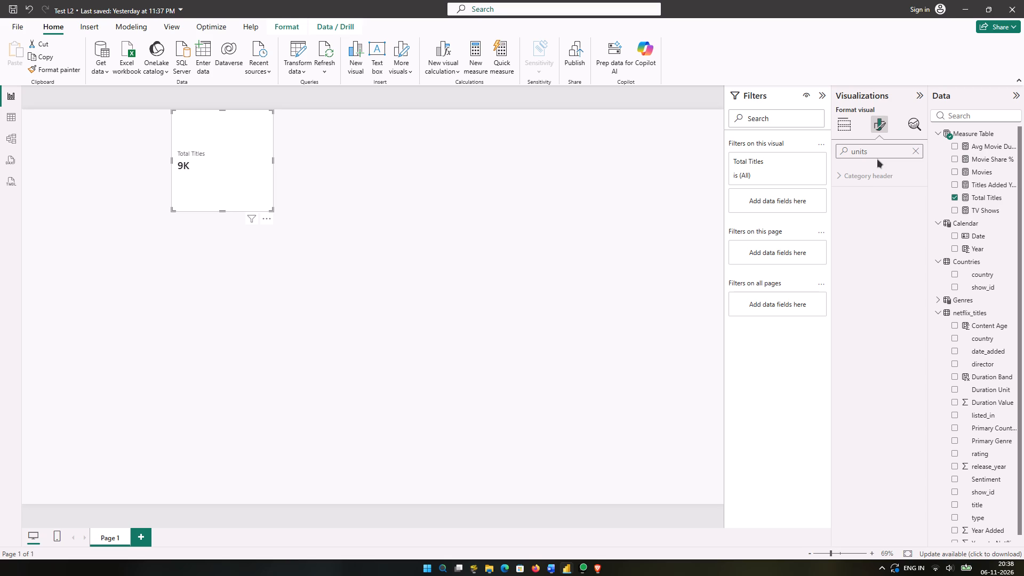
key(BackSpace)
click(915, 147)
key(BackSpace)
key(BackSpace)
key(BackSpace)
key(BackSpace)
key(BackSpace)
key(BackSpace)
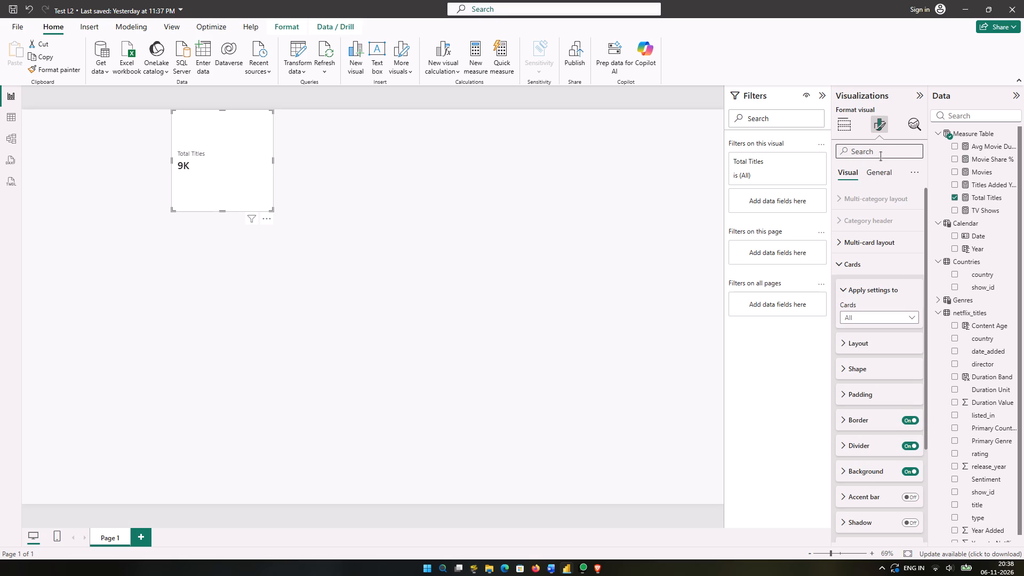
Search the card's format settings for "auto" and clear the search.
text(auto)
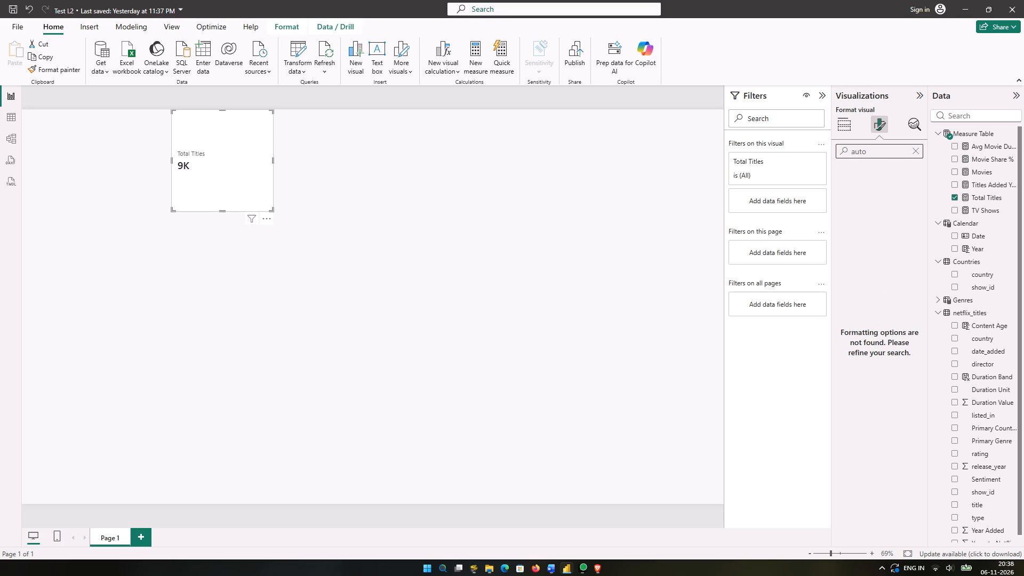
key(BackSpace)
key(BackSpace)
key(BackSpace)
key(BackSpace)
key(BackSpace)
key(BackSpace)
key(BackSpace)
key(BackSpace)
key(BackSpace)
key(BackSpace)
key(BackSpace)
key(BackSpace)
key(BackSpace)
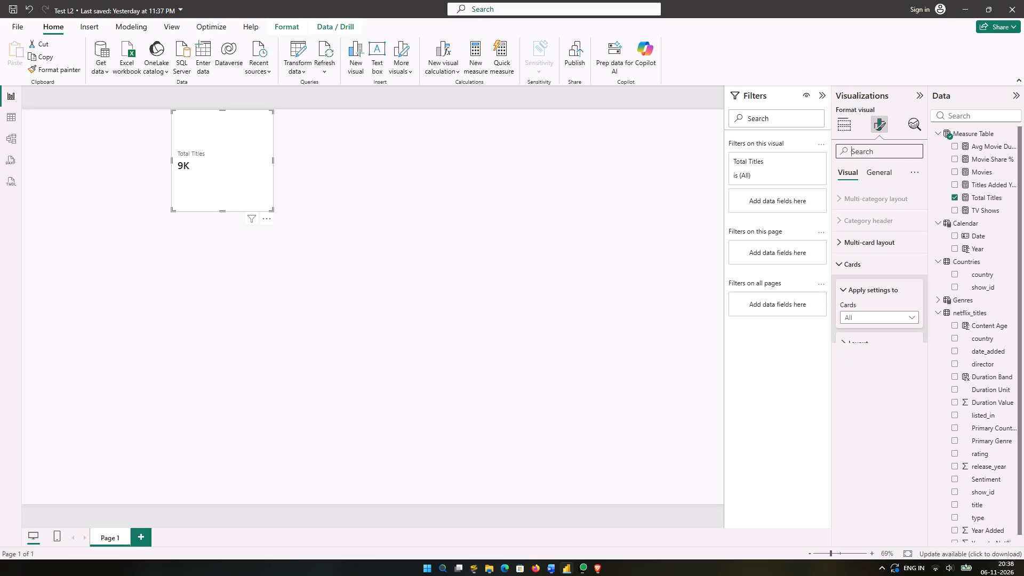
Search the card's format settings for "units" and "displ", clearing the search after each attempt.
text(units)
key(BackSpace)
key(BackSpace)
key(BackSpace)
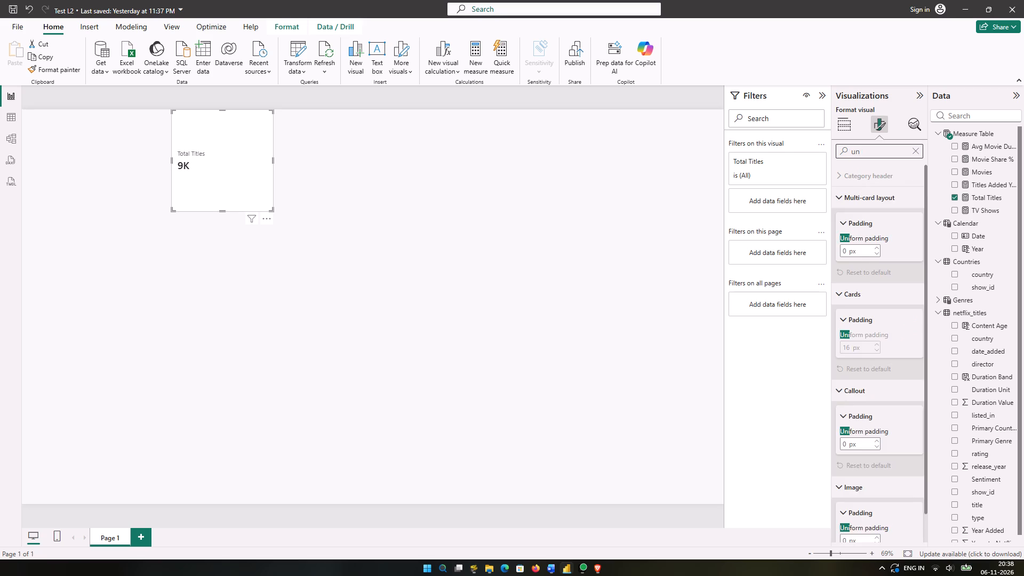
key(BackSpace)
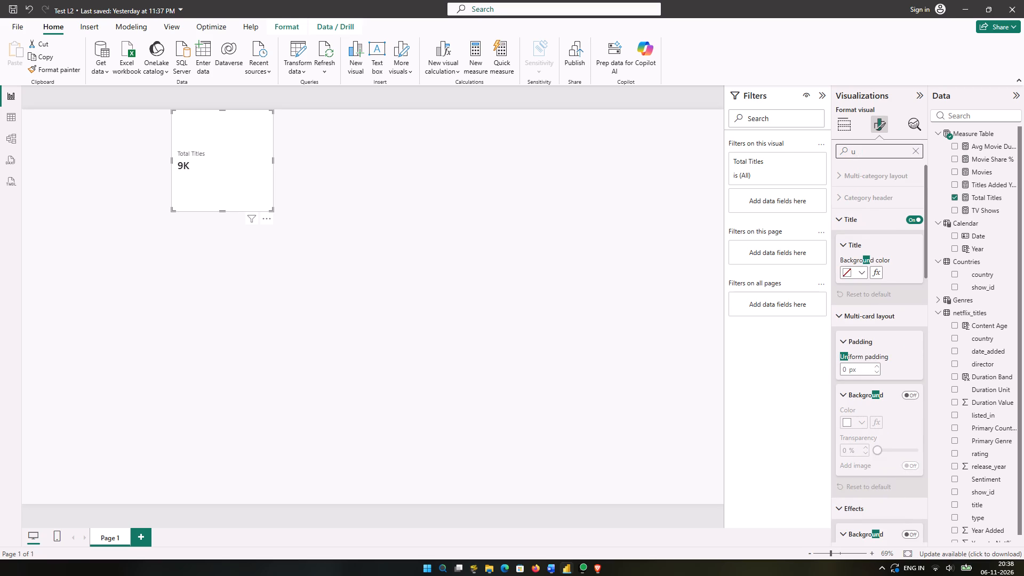
key(BackSpace)
key(BackSpace)
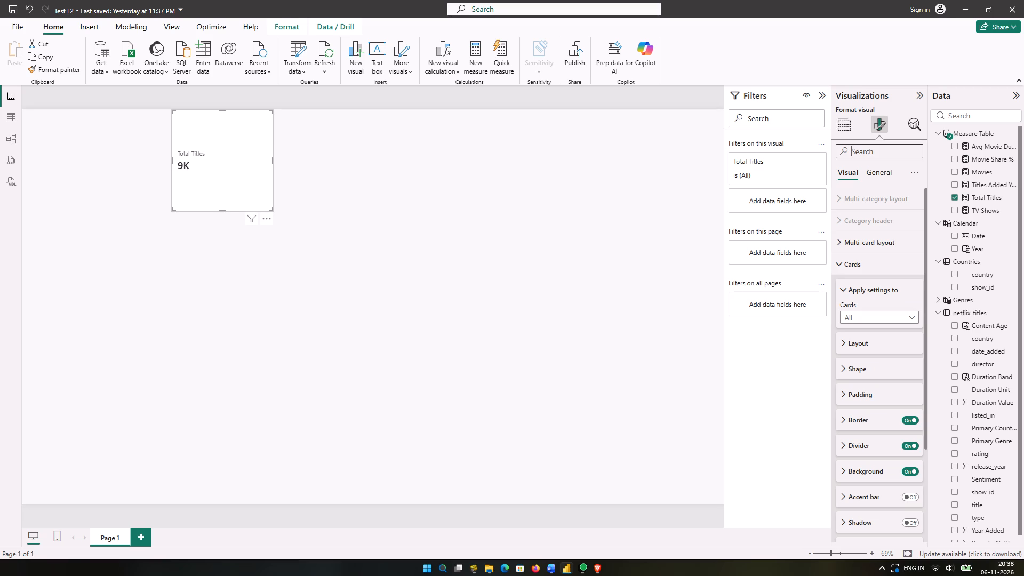
text(di)
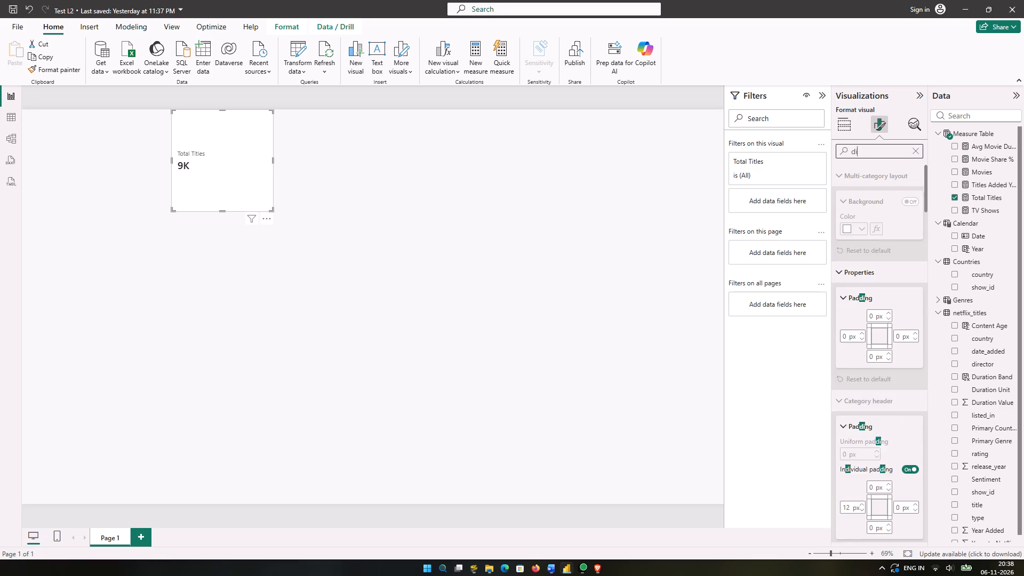
text(sp)
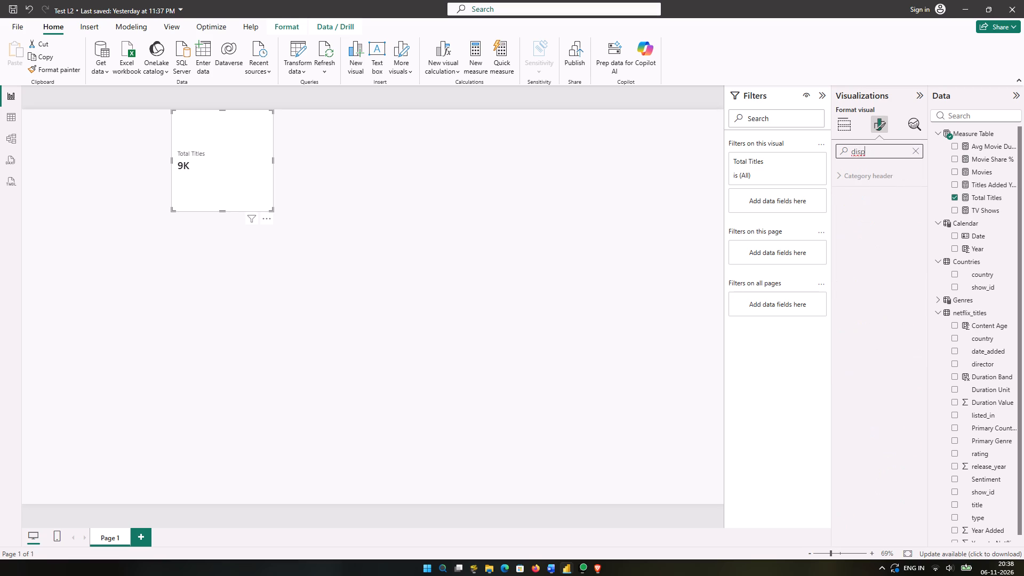
key(BackSpace)
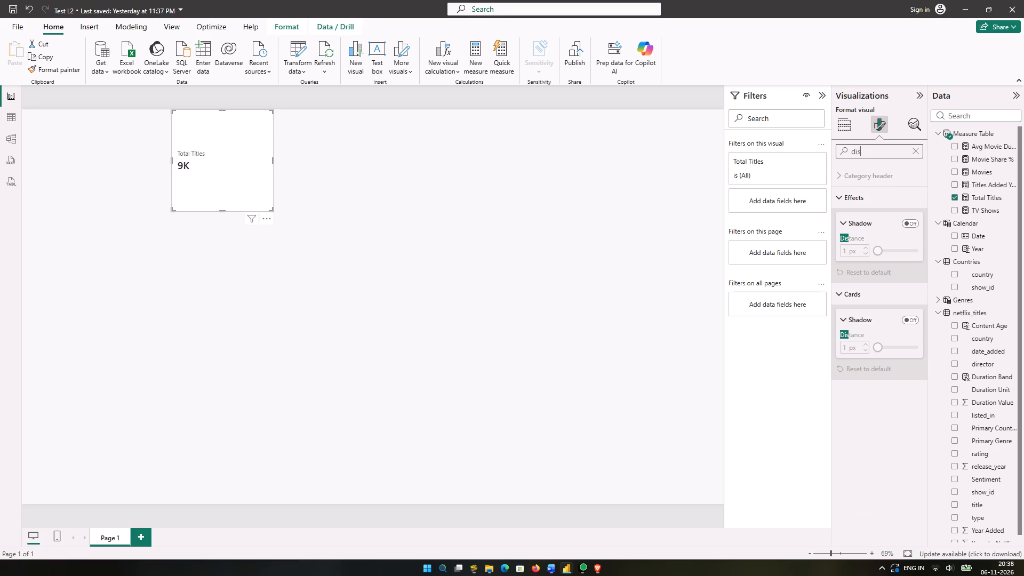
text(pl)
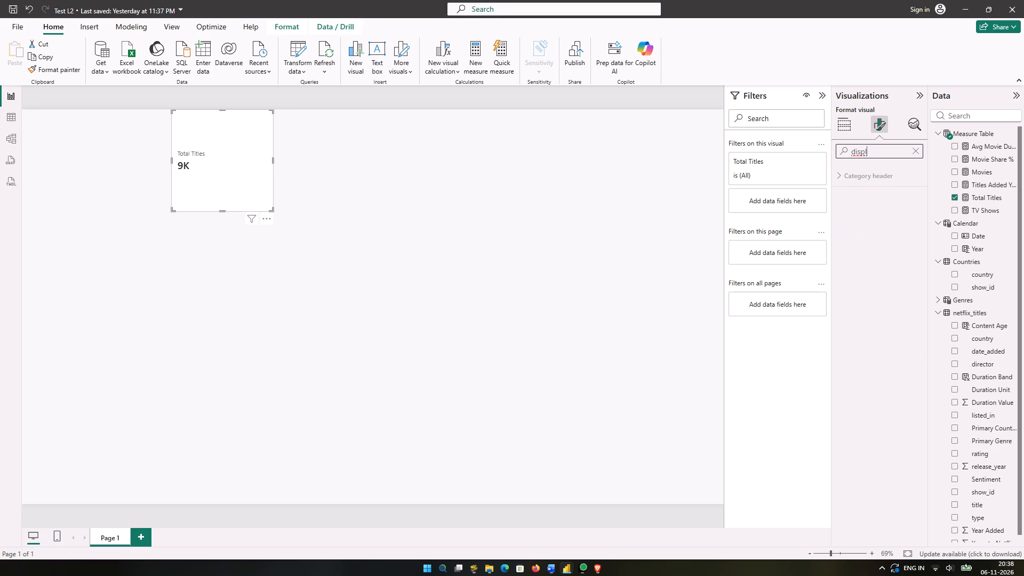
key(BackSpace)
key(BackSpace)
key(BackSpace)
key(BackSpace)
key(BackSpace)
key(BackSpace)
key(BackSpace)
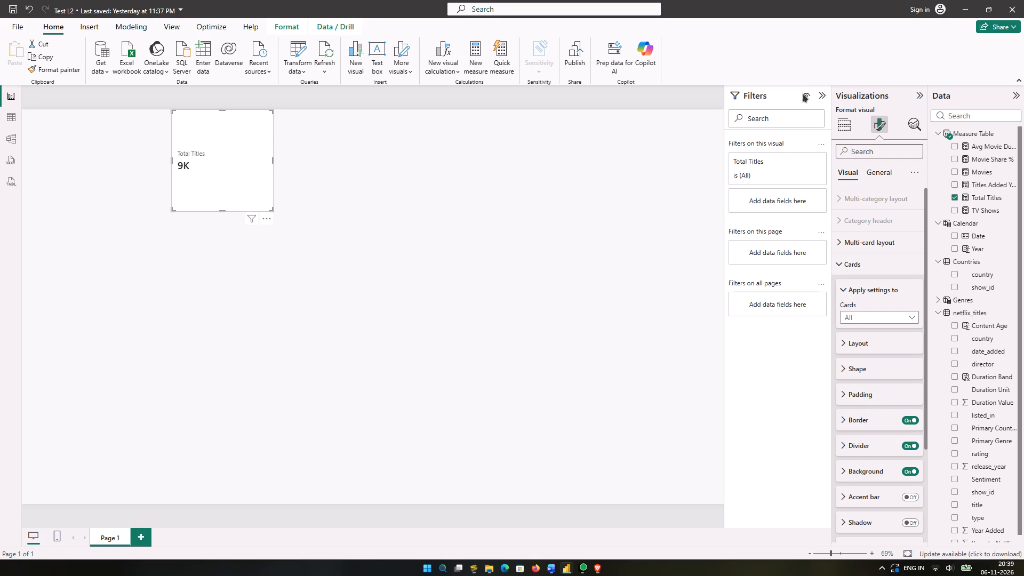
Check the Total Titles value field's options in the Build visual settings for display units.
click(842, 130)
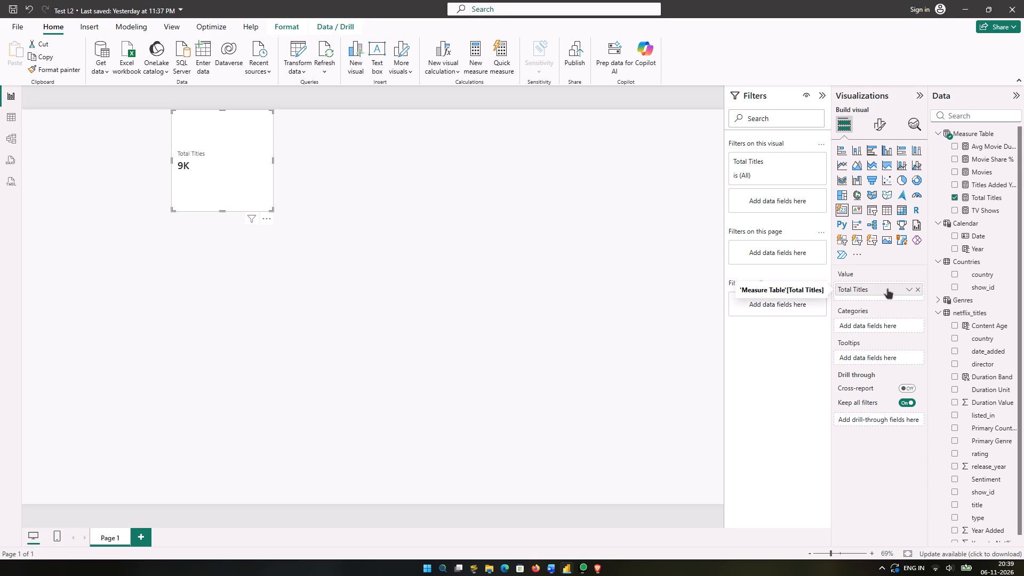
click(906, 289)
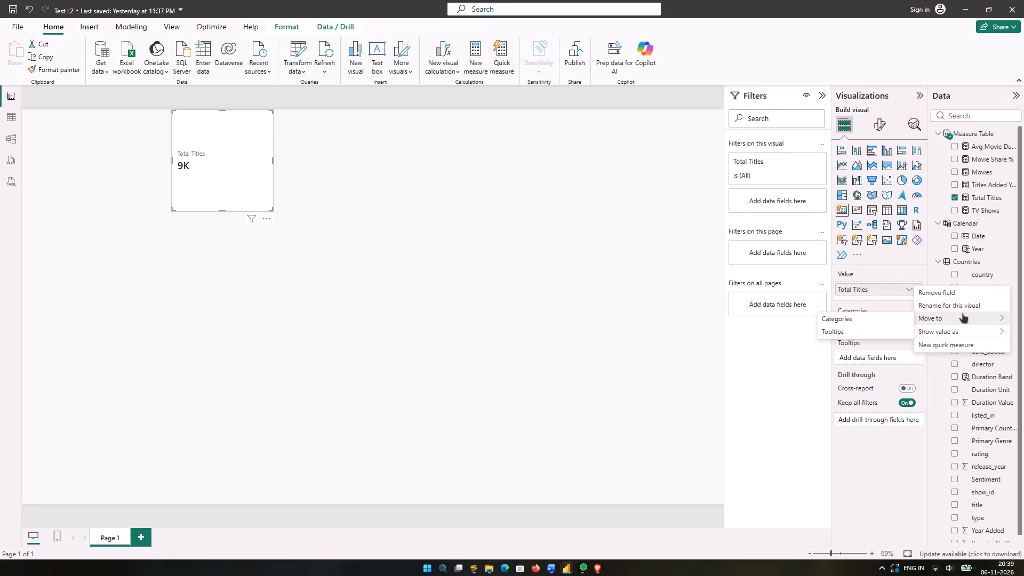
double_click(900, 270)
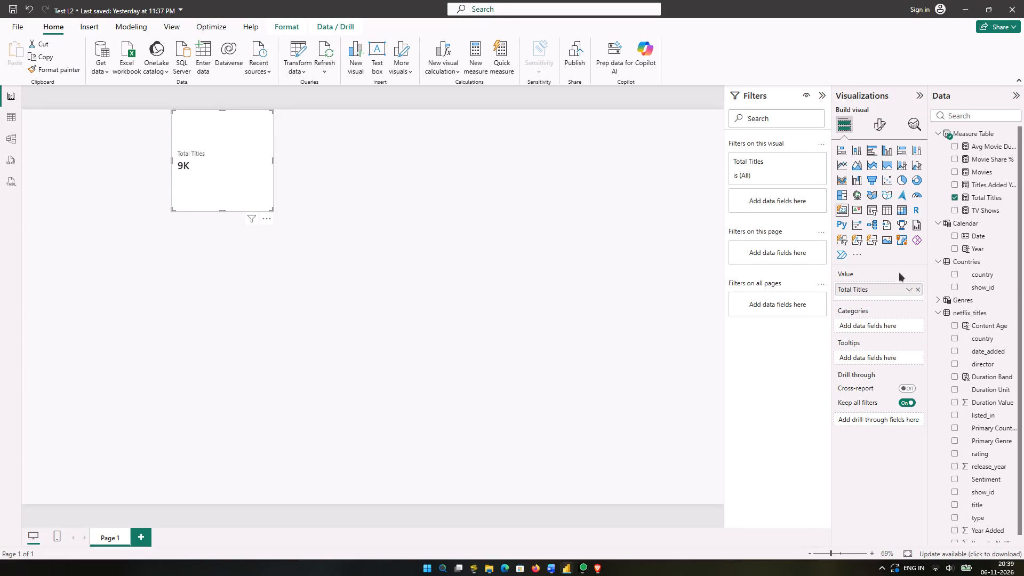
click(906, 290)
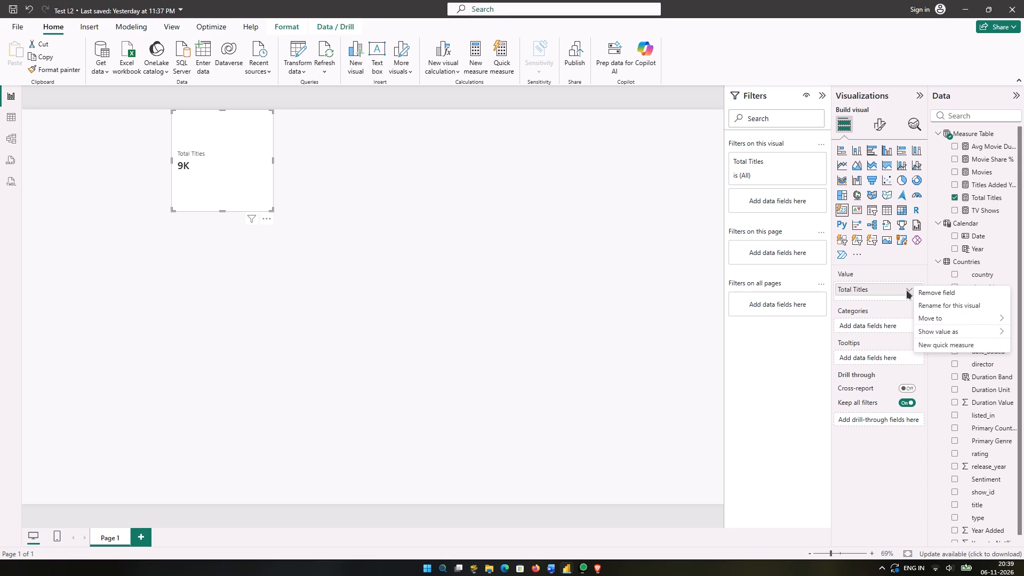
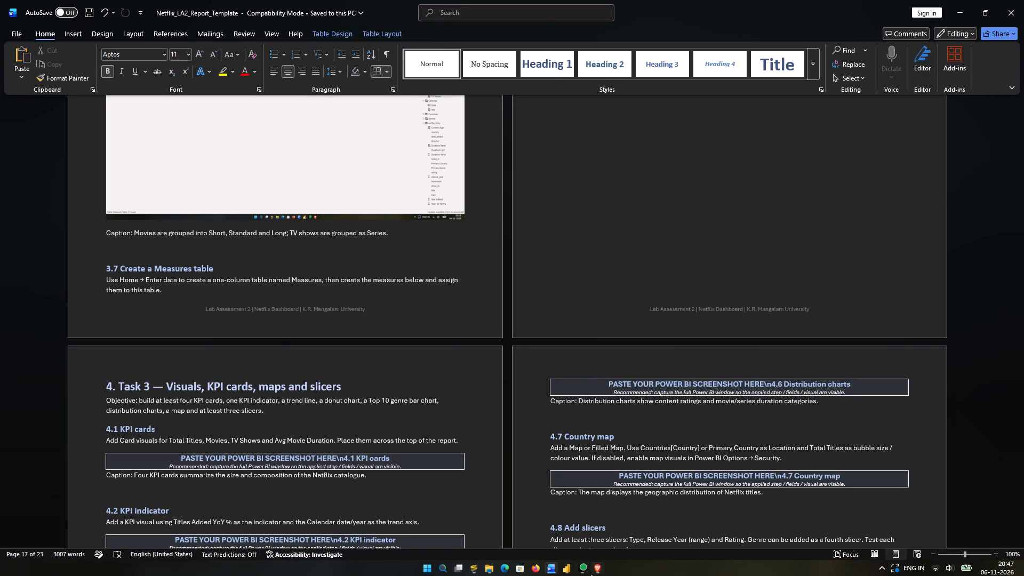
Switch to Power BI, add a visual of the Avg Movie Duration measure, and place it directly beside the TV Shows card.
click(571, 572)
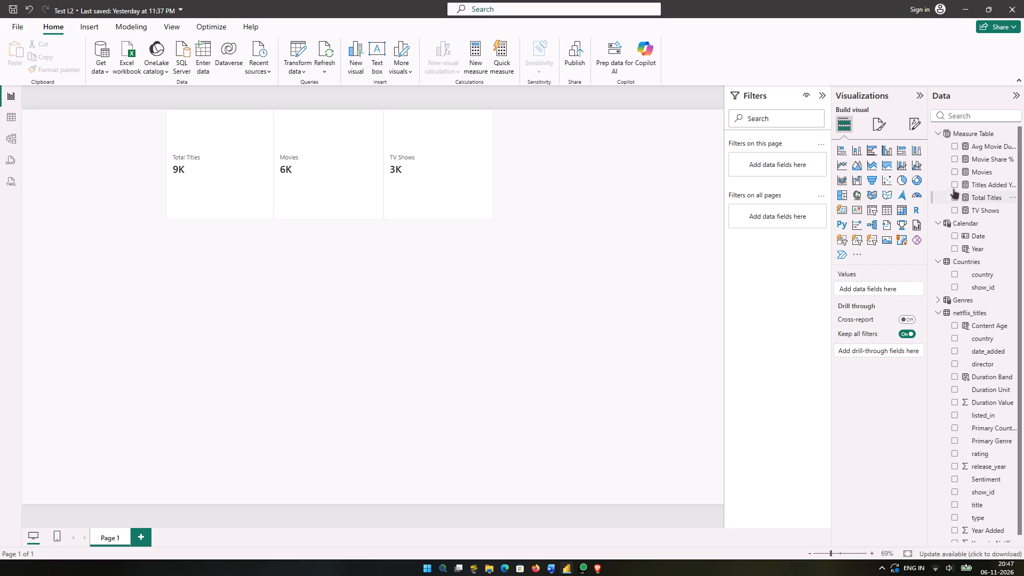
click(952, 146)
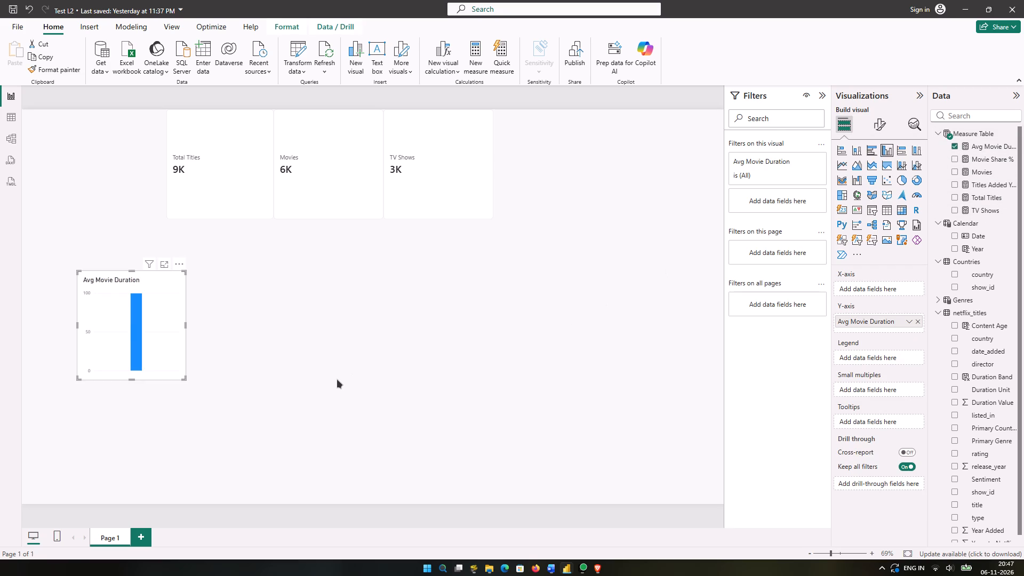
click(159, 364)
drag(163, 324, 569, 174)
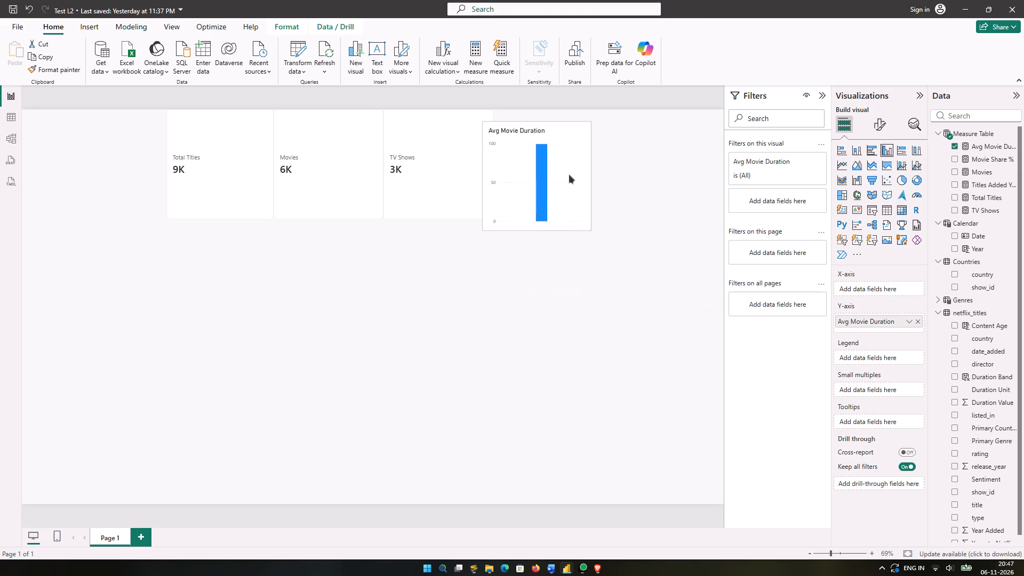
drag(569, 174, 578, 163)
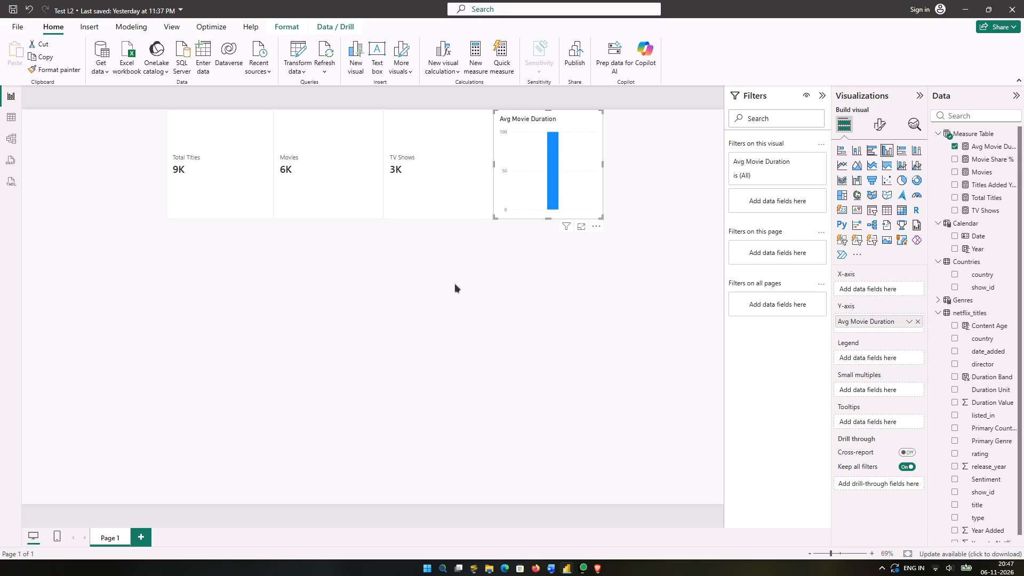
key(super+Print)
click(594, 569)
key(ctrl+v)
key(Return)
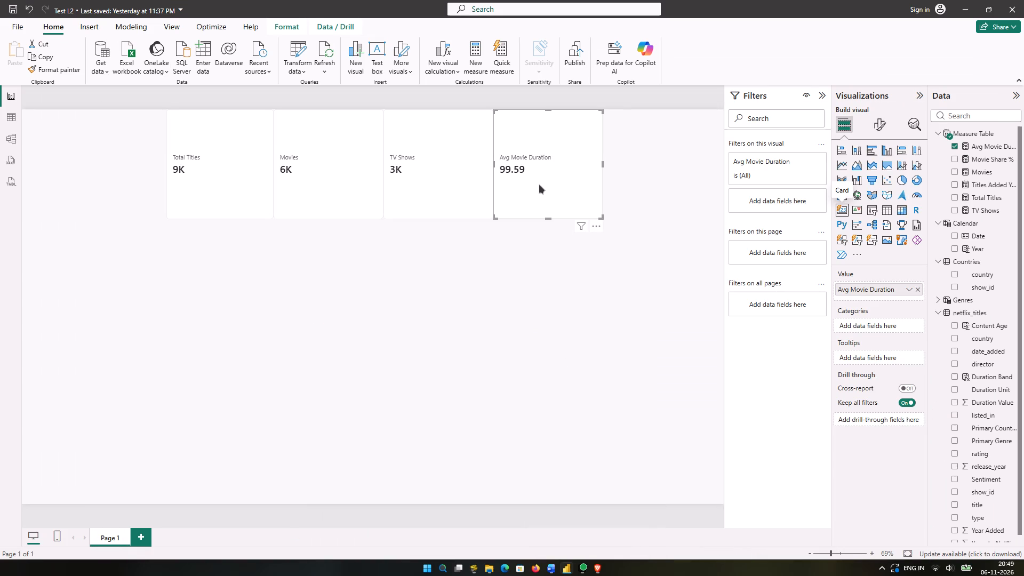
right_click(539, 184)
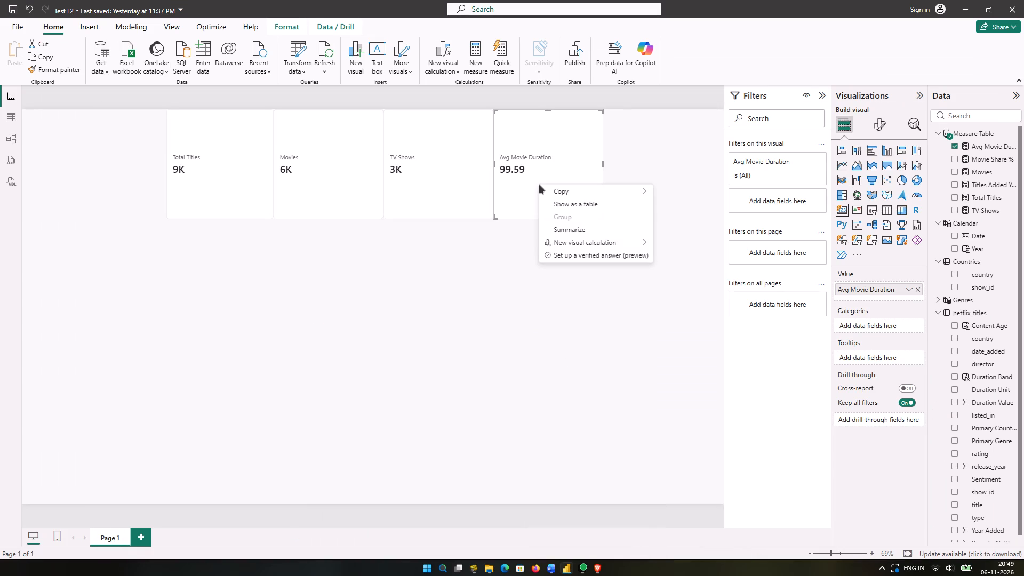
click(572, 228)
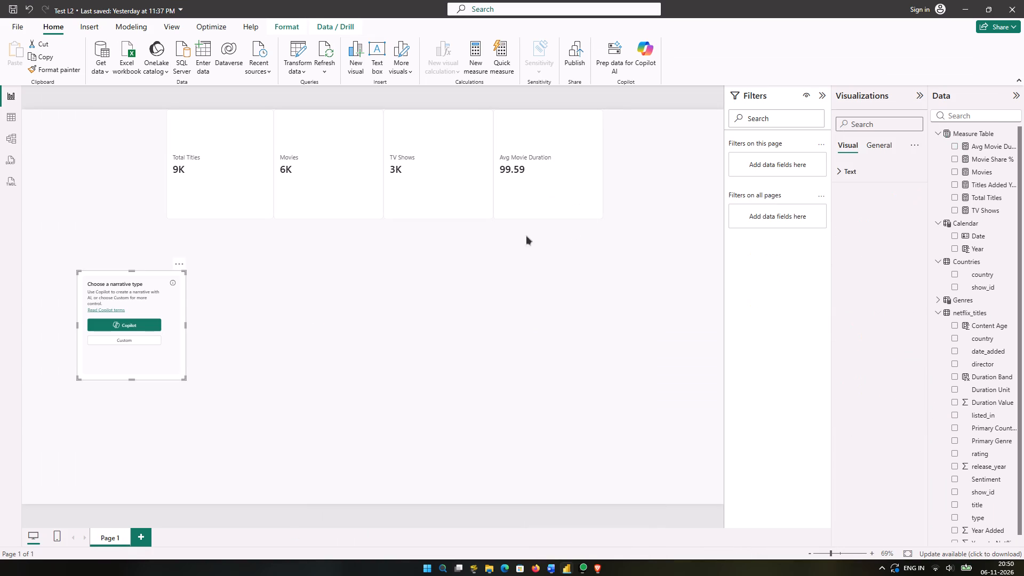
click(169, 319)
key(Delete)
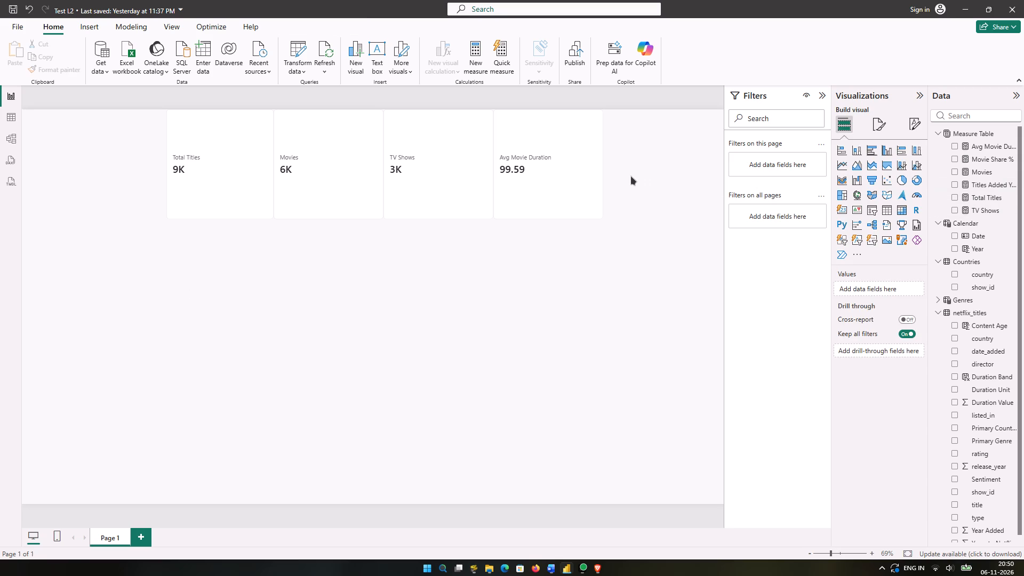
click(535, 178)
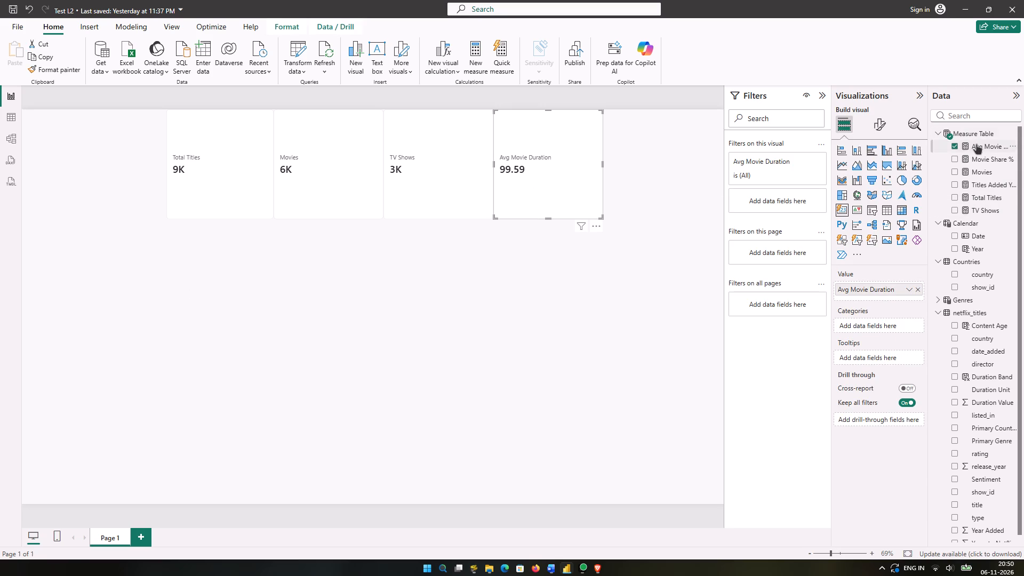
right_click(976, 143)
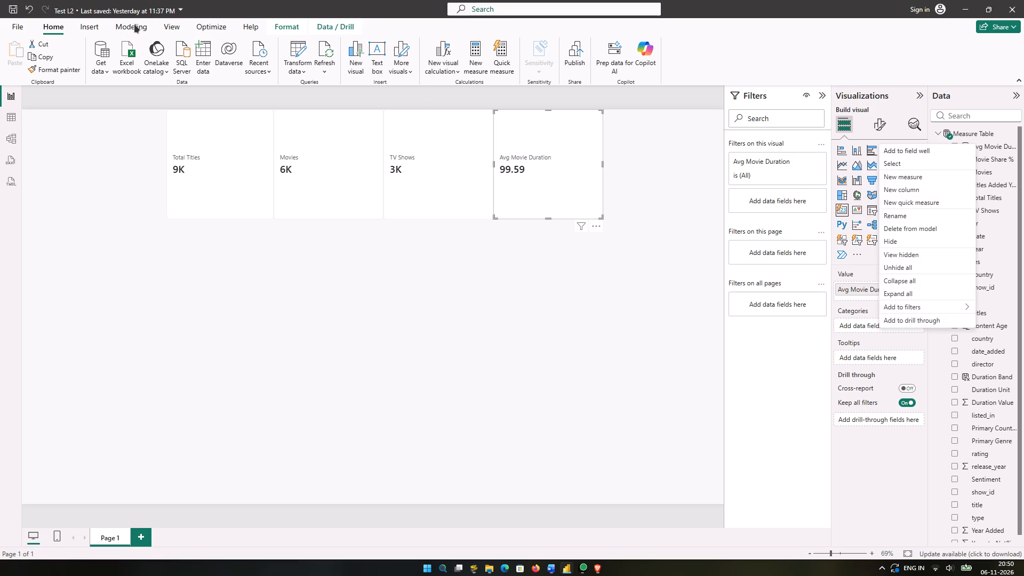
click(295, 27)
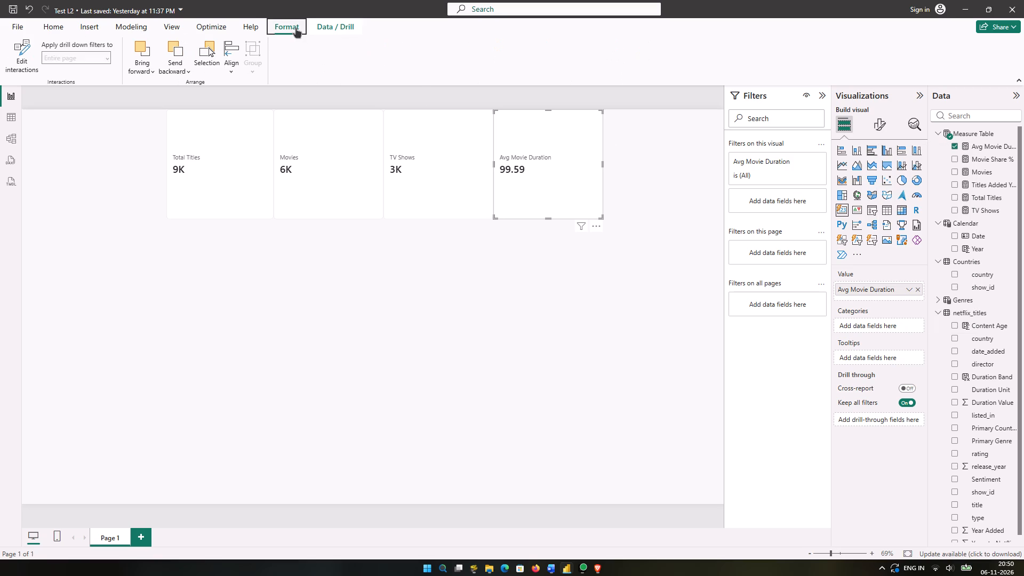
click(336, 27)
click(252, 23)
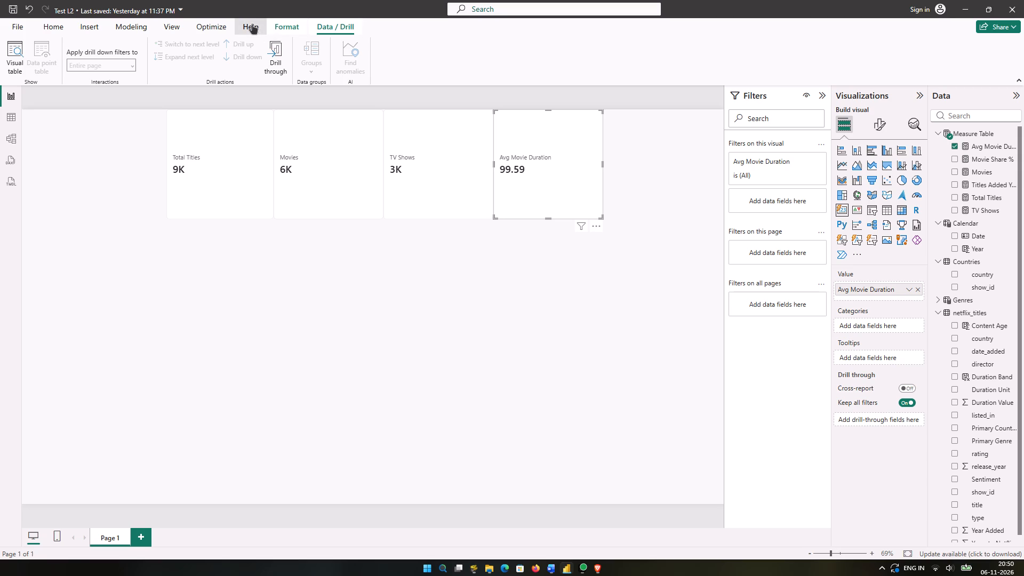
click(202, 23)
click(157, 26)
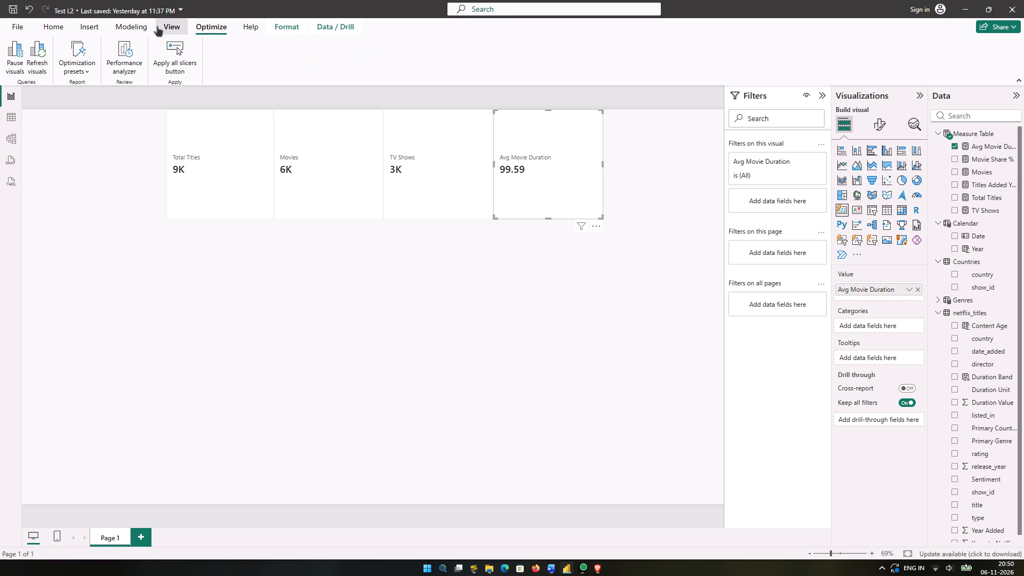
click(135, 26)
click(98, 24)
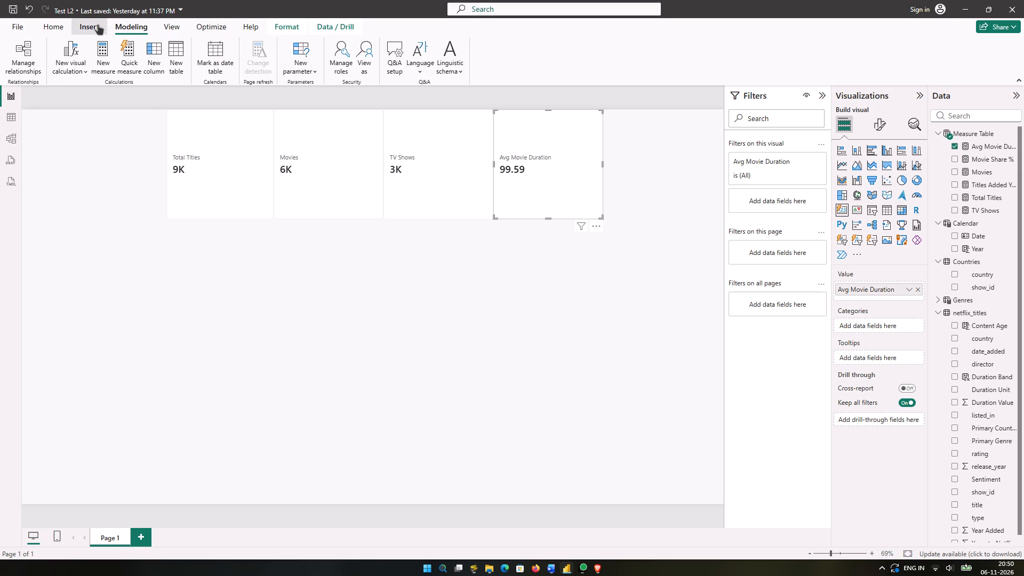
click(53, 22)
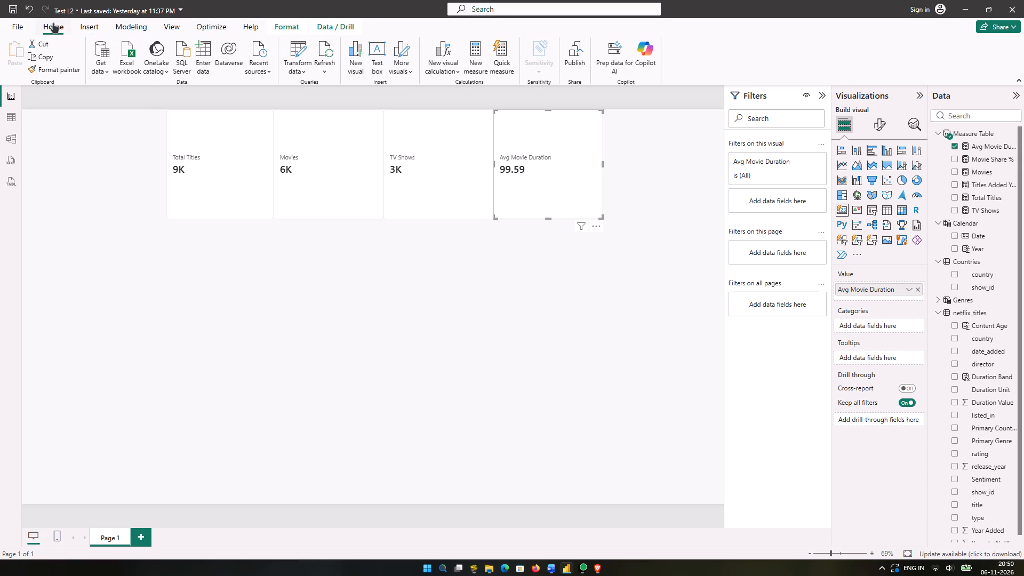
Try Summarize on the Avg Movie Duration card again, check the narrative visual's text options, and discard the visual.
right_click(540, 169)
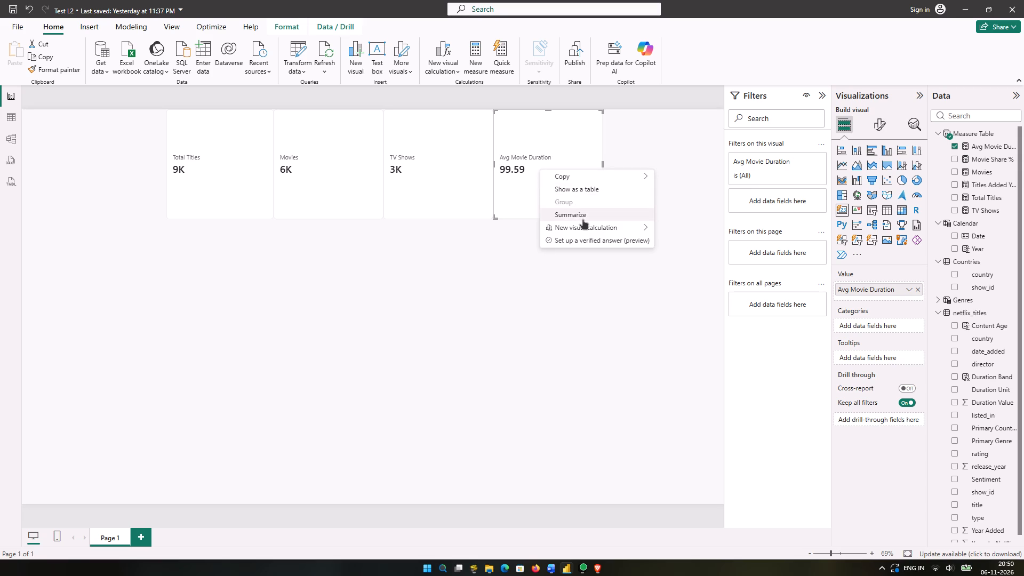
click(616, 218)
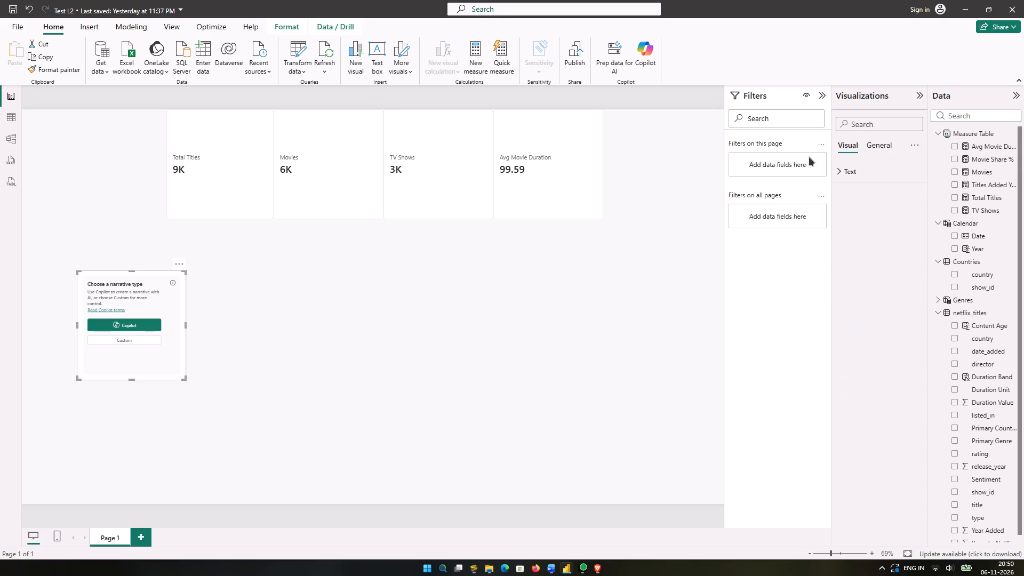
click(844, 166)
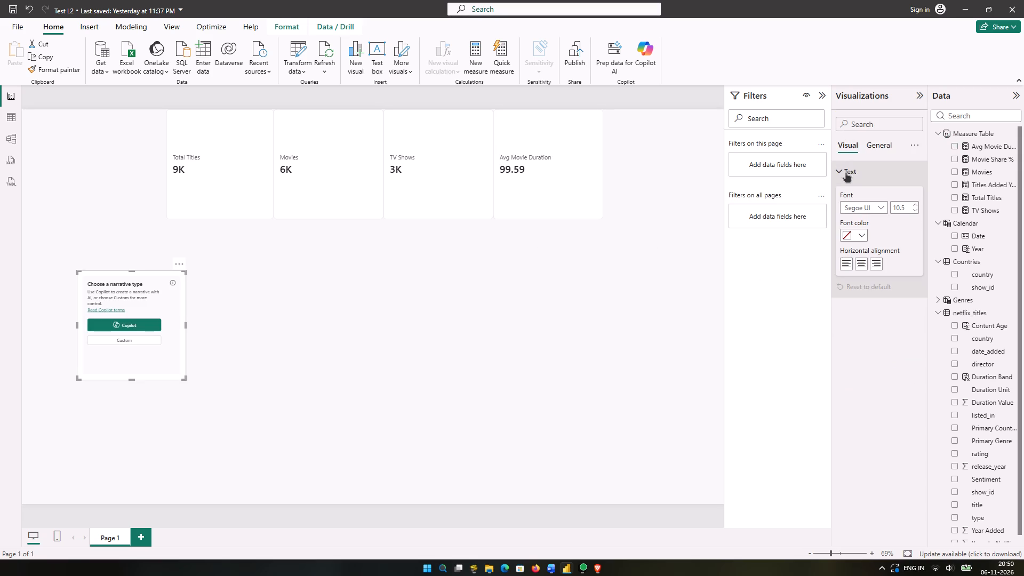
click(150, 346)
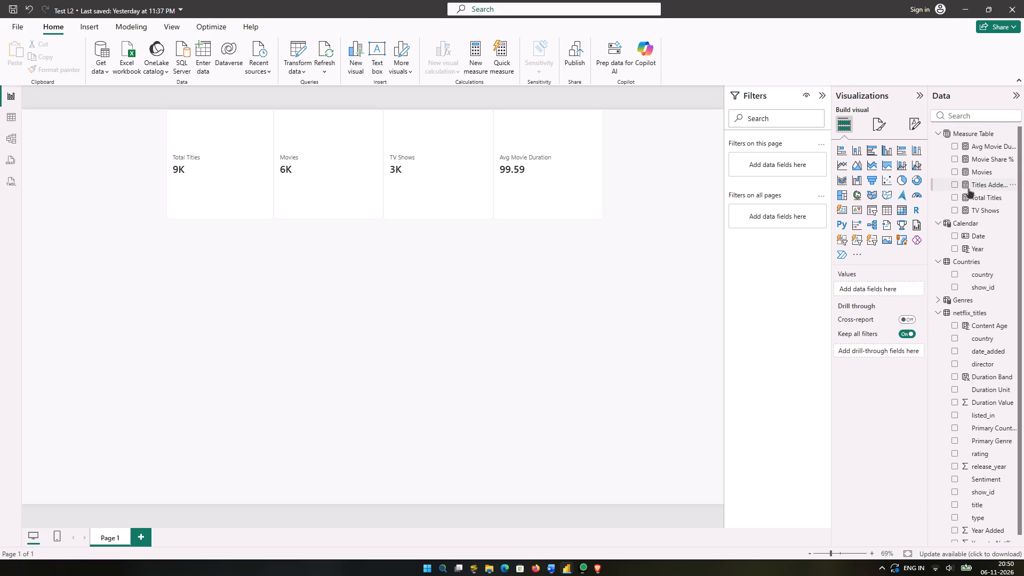
Examine the Avg Movie Duration measure's available commands and its format and data category options for a way to show minutes.
right_click(954, 147)
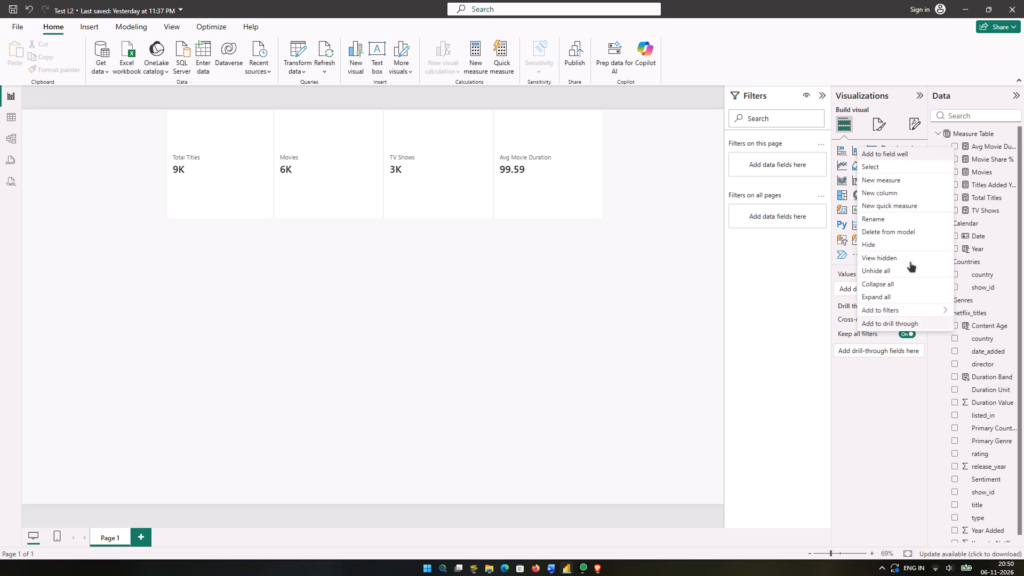
click(995, 144)
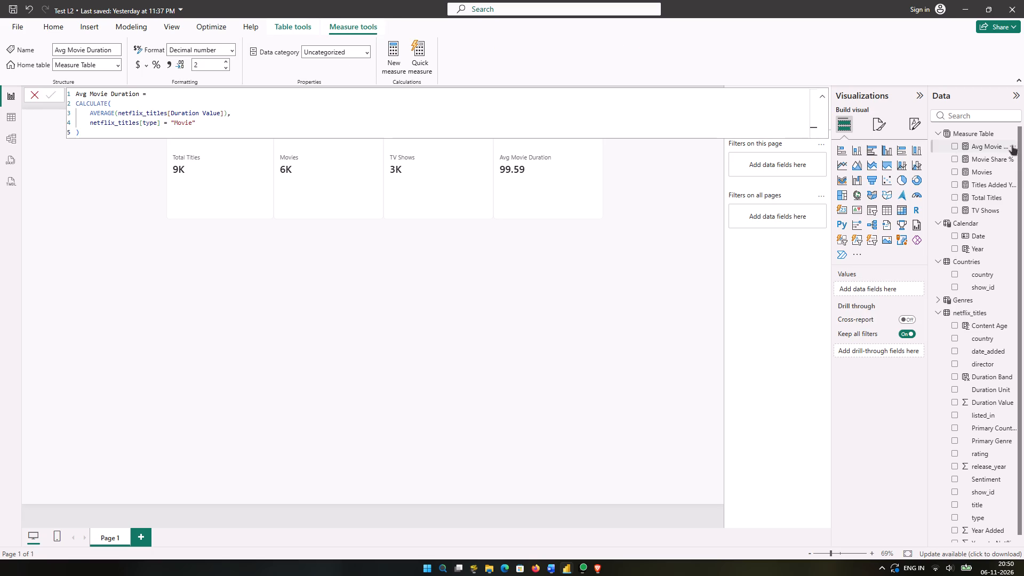
click(1012, 145)
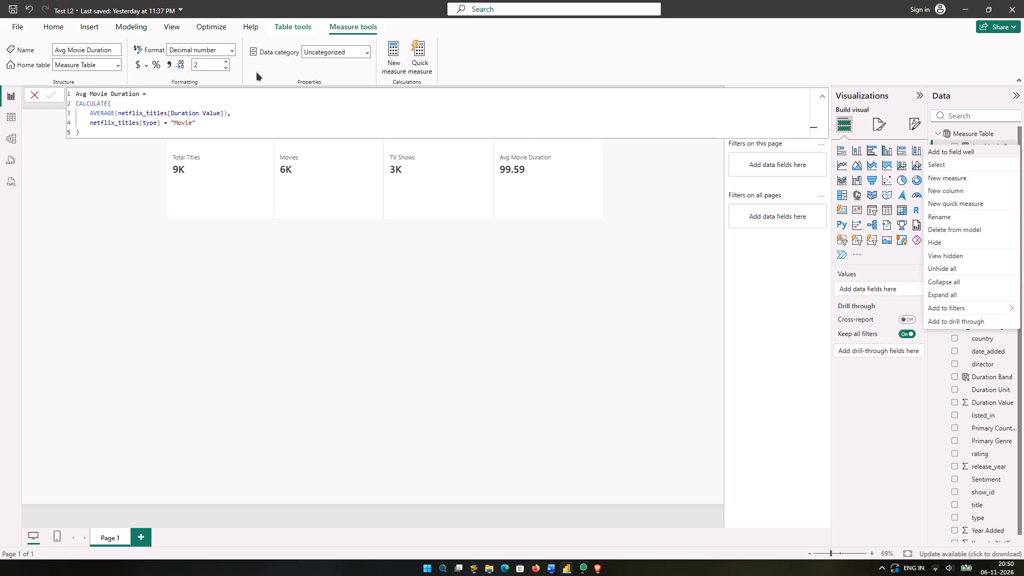
click(229, 45)
click(230, 49)
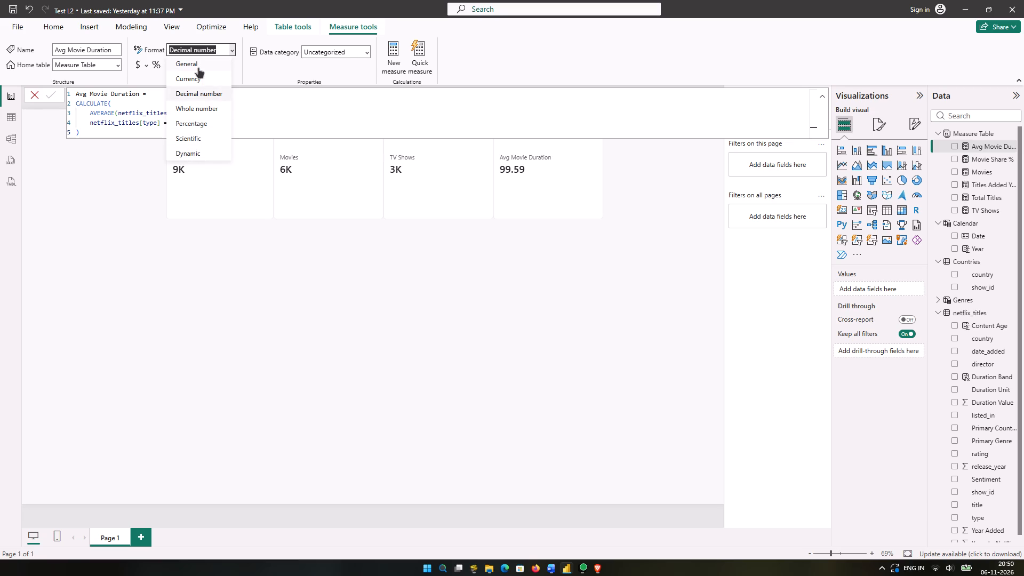
drag(337, 54, 348, 54)
click(368, 52)
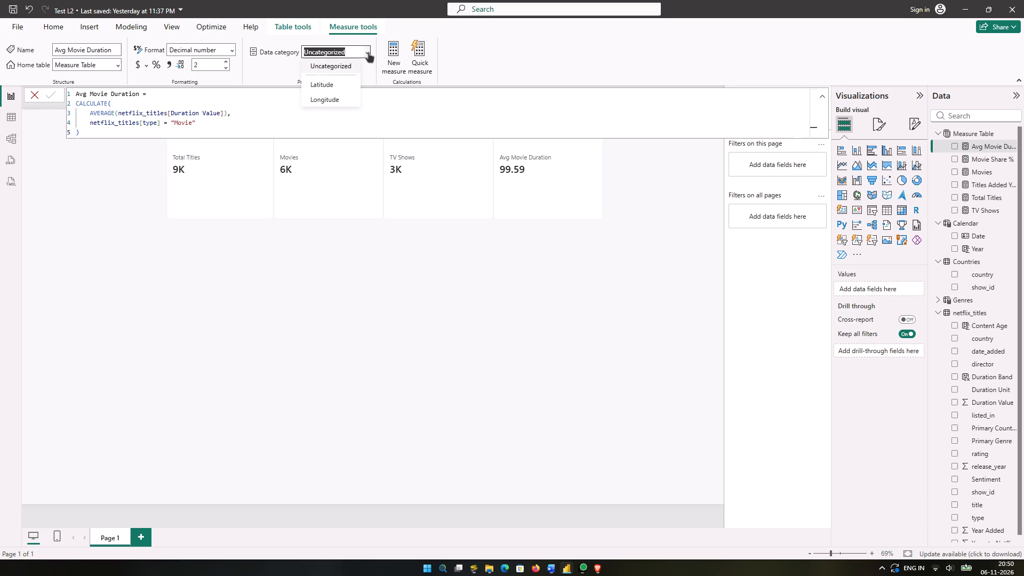
drag(254, 61, 229, 48)
click(229, 48)
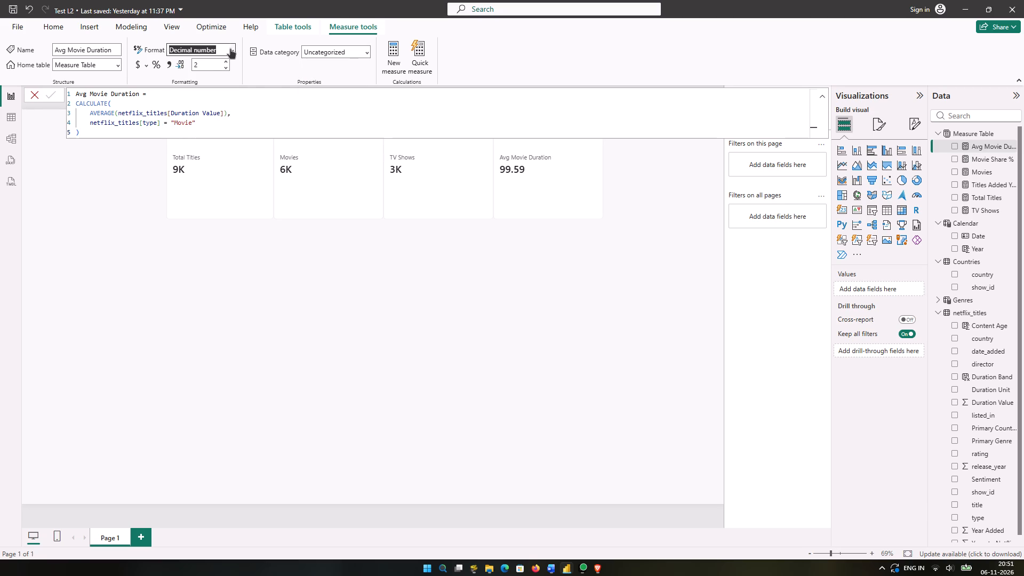
click(231, 49)
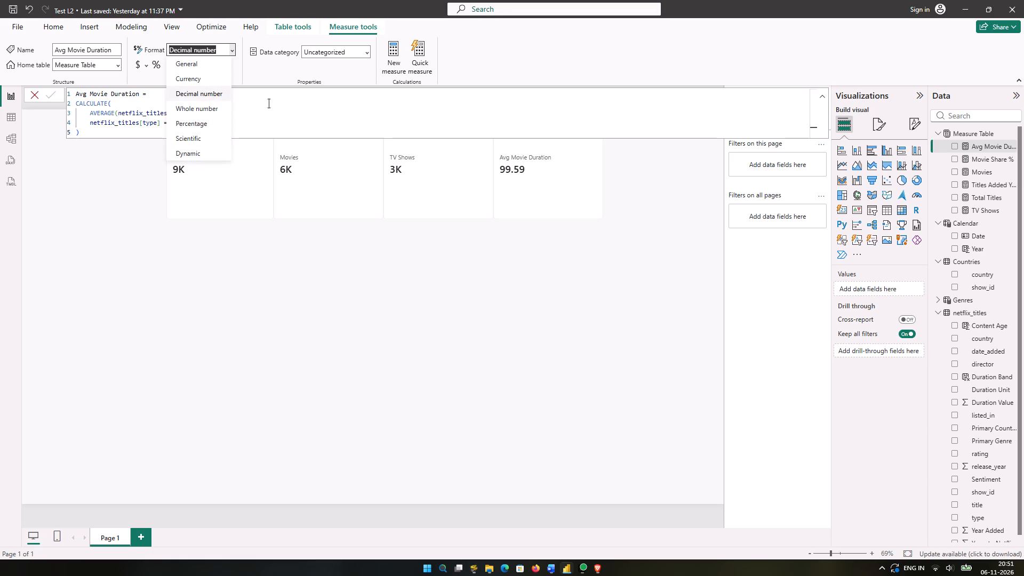
click(526, 60)
click(364, 404)
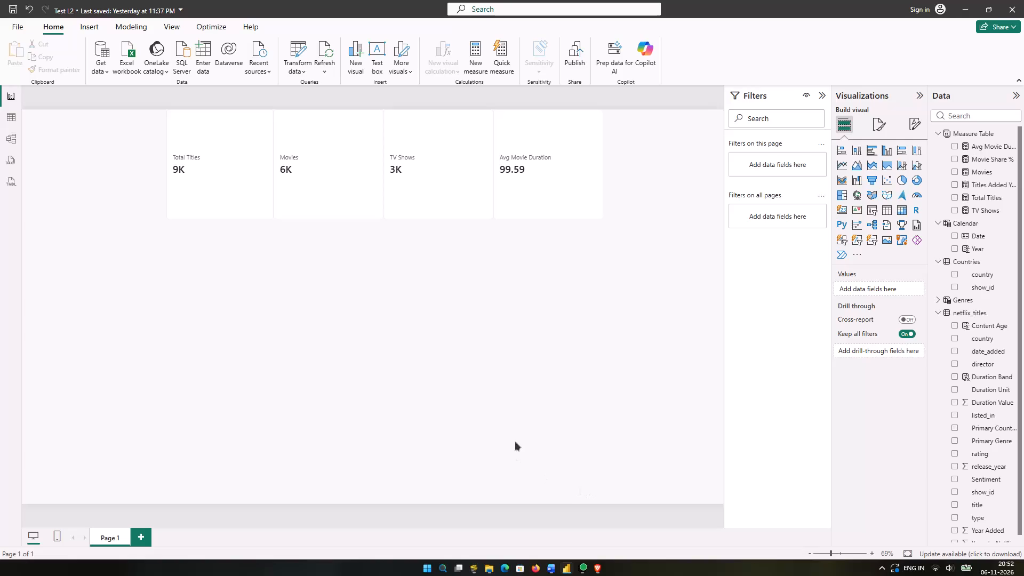
click(548, 194)
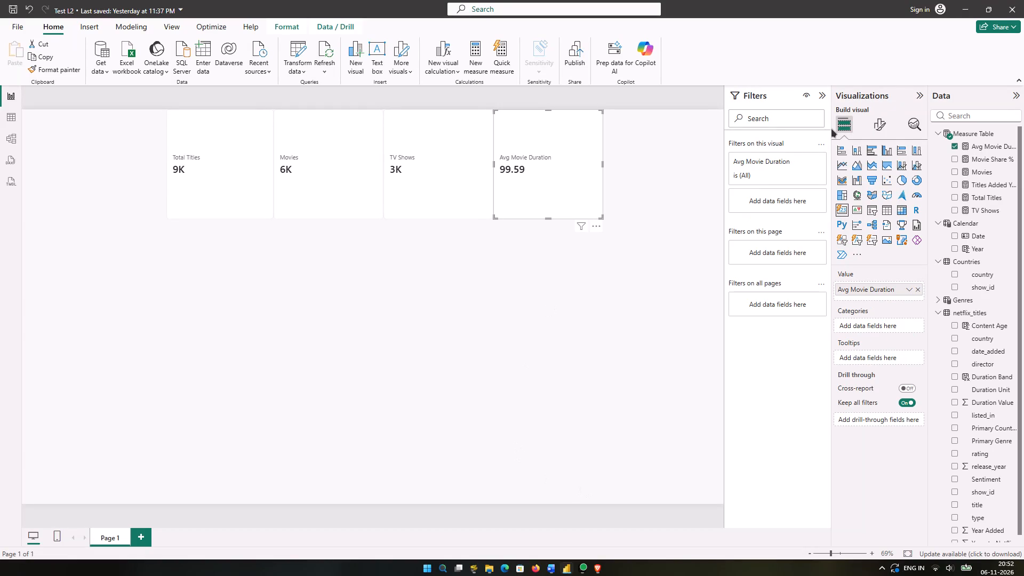
click(881, 125)
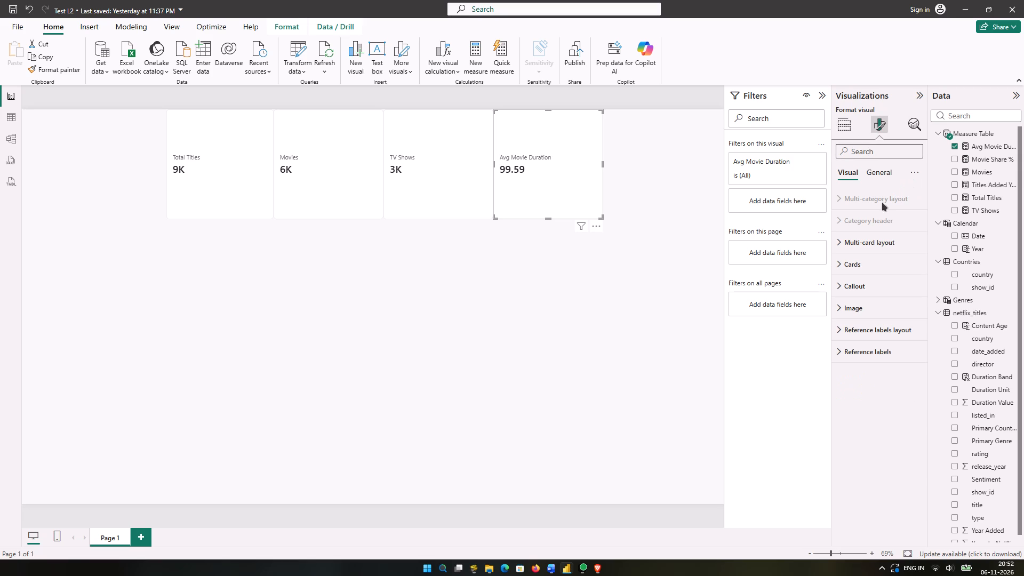
click(840, 286)
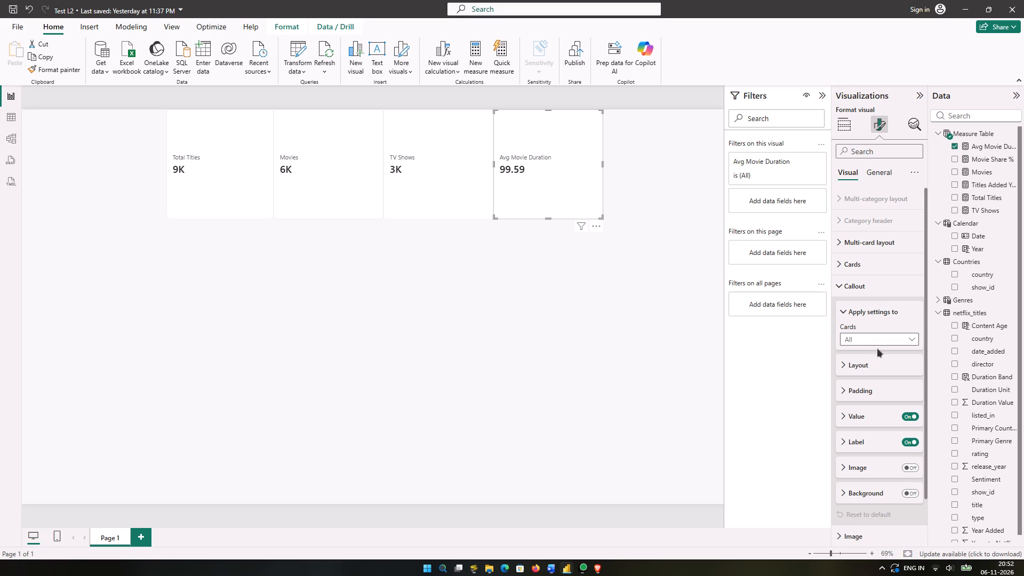
scroll(883, 372, down, 2)
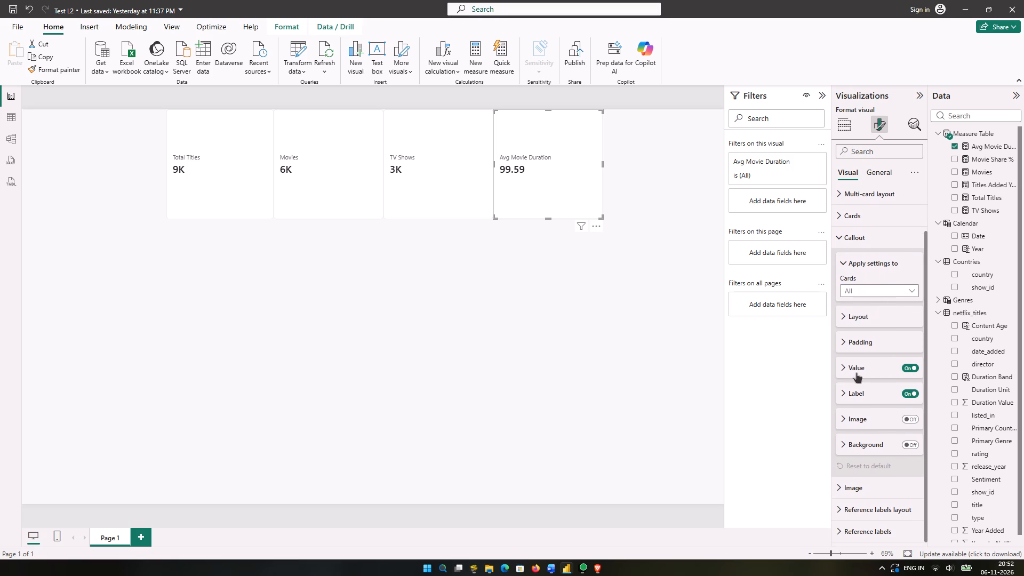
scroll(858, 395, down, 2)
click(596, 348)
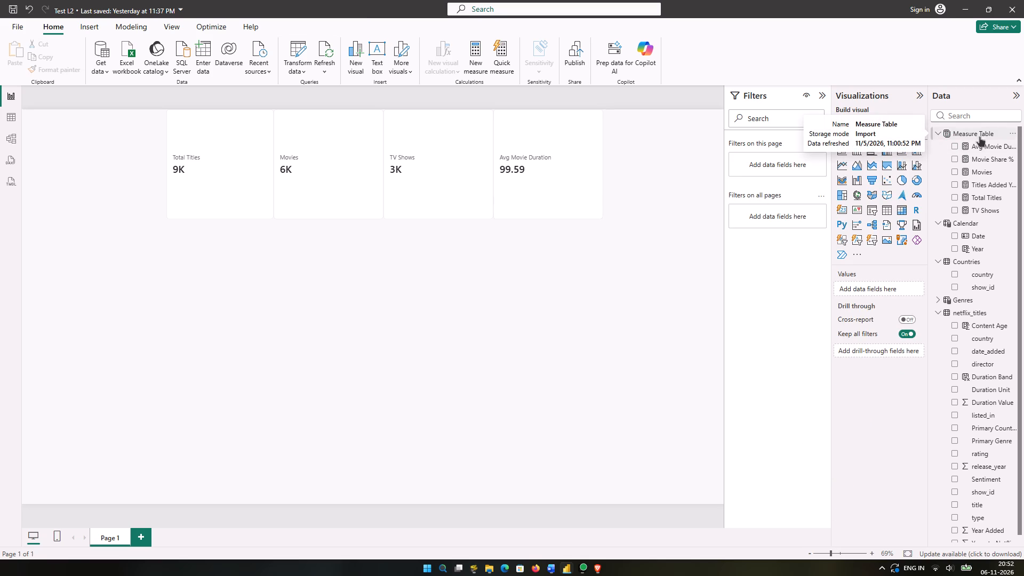
Add the Avg Movie Duration measure to the page as a new column chart and open its formula for editing.
click(953, 146)
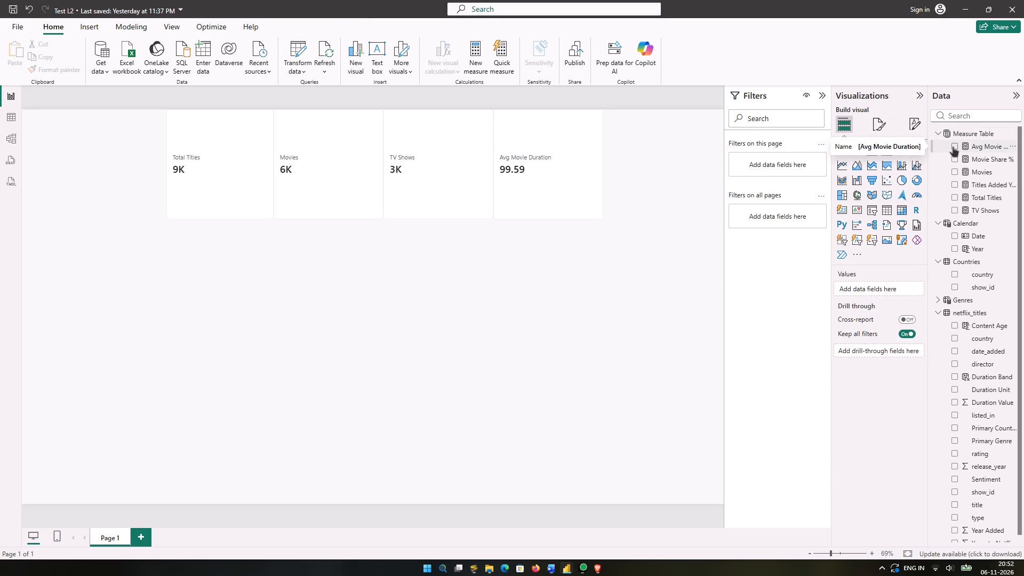
click(974, 143)
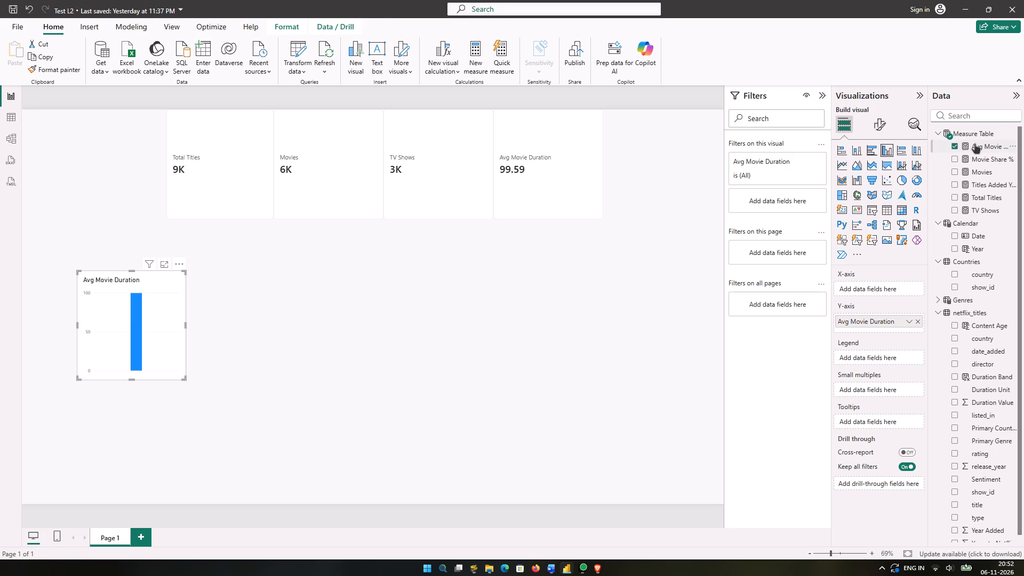
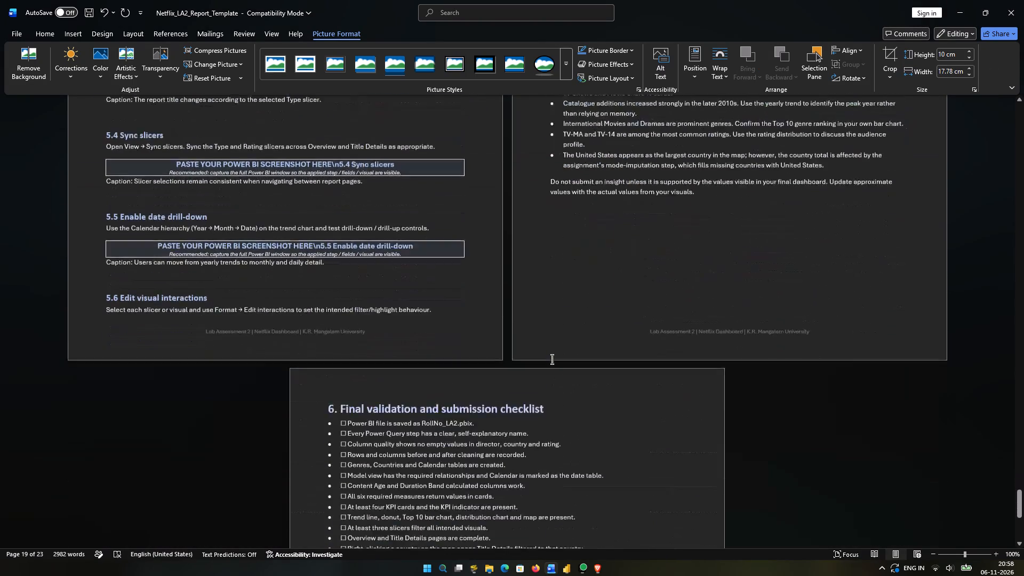
scroll(552, 359, down, 4)
scroll(552, 359, up, 3)
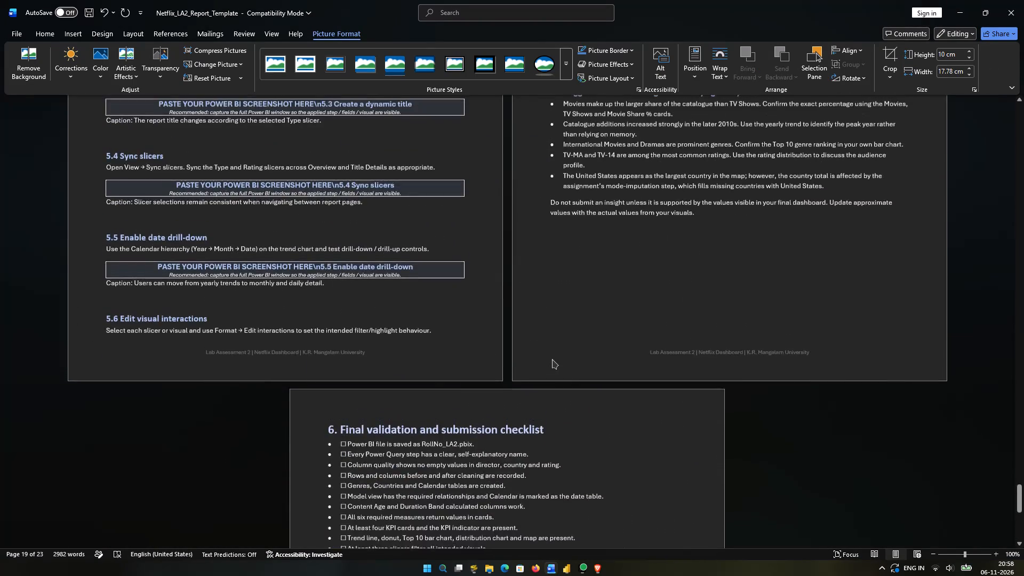
scroll(552, 359, up, 4)
scroll(552, 359, down, 1)
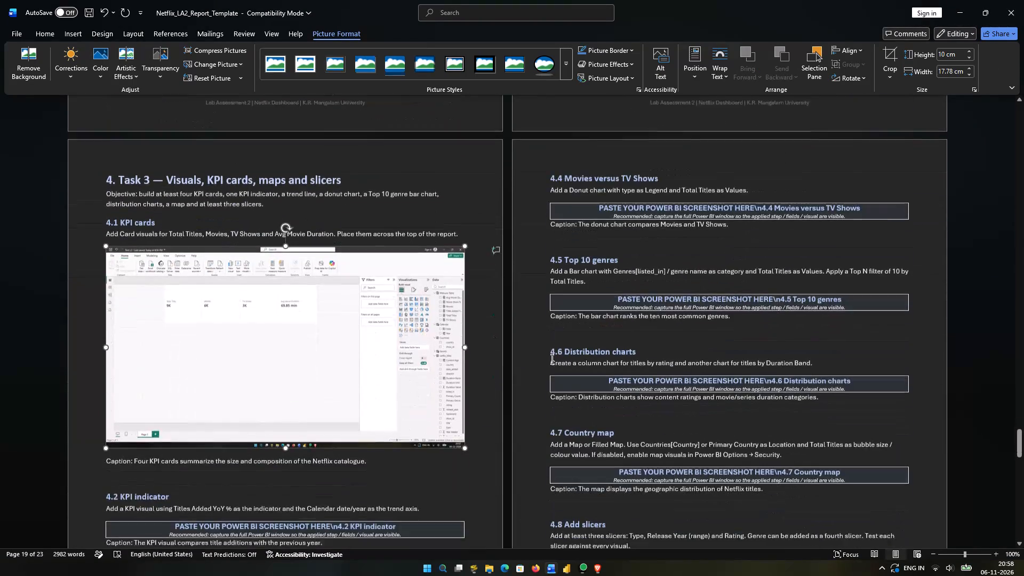
scroll(552, 359, down, 4)
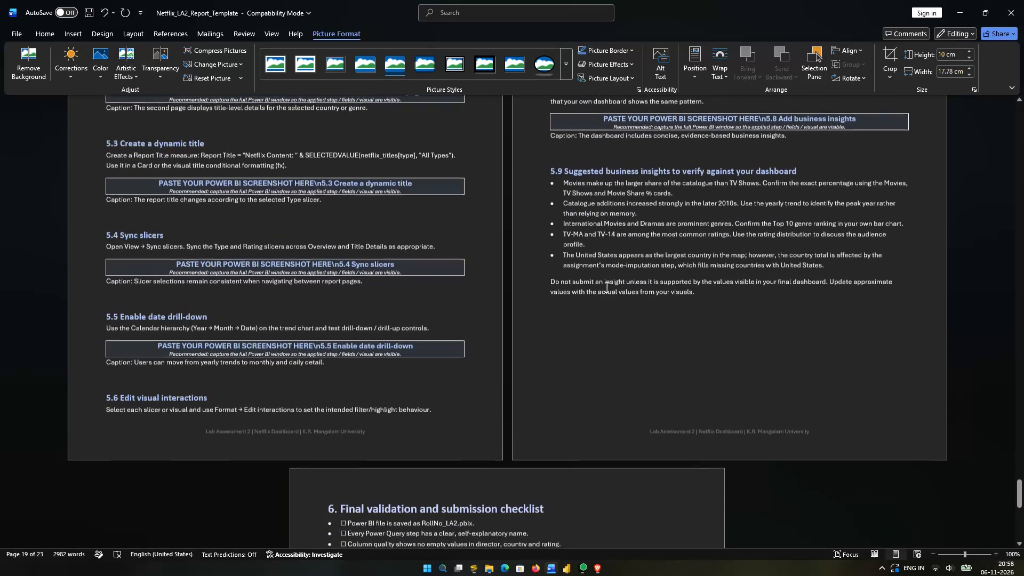
Minimize the Word and Power BI windows.
click(962, 8)
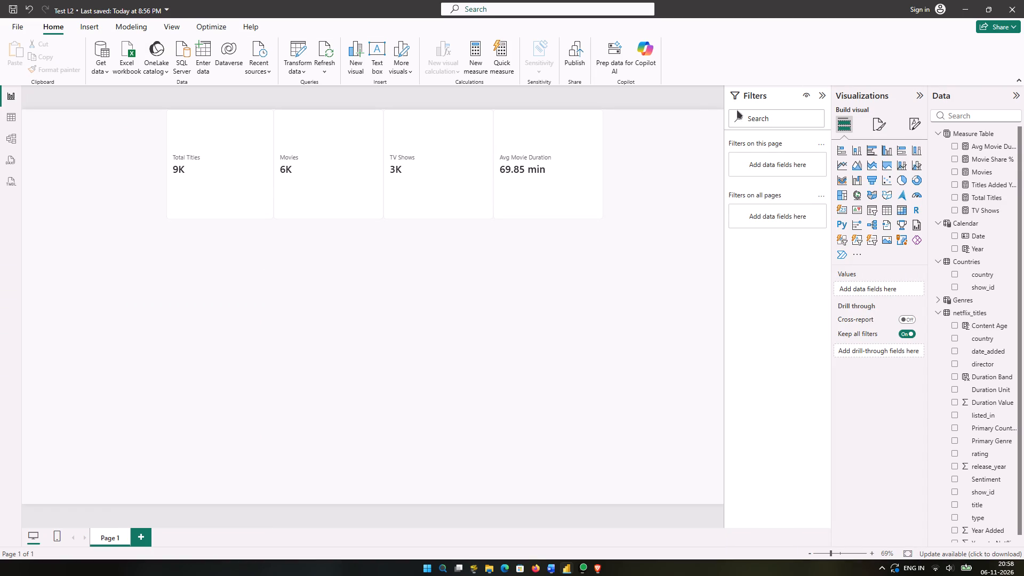
click(963, 5)
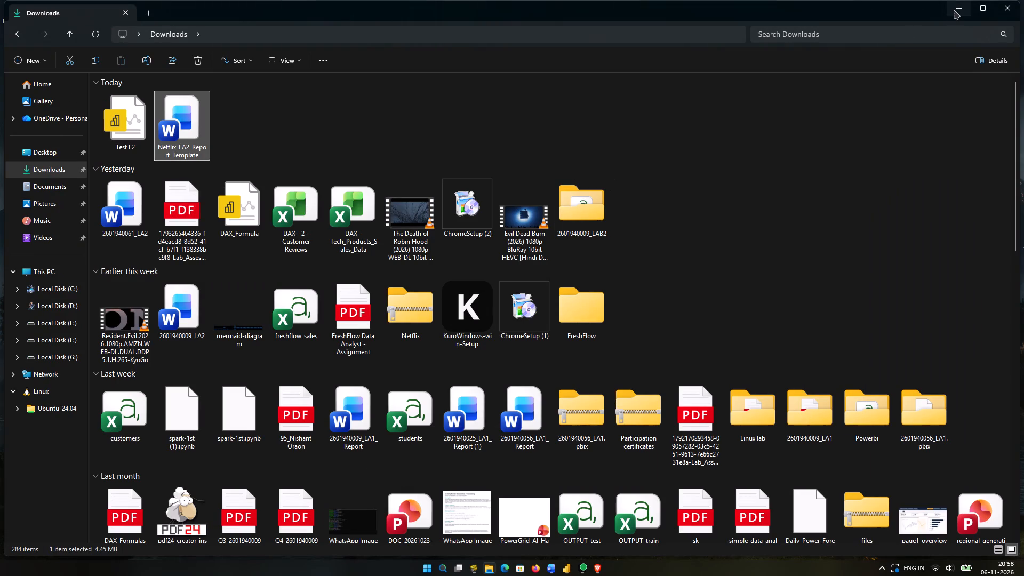